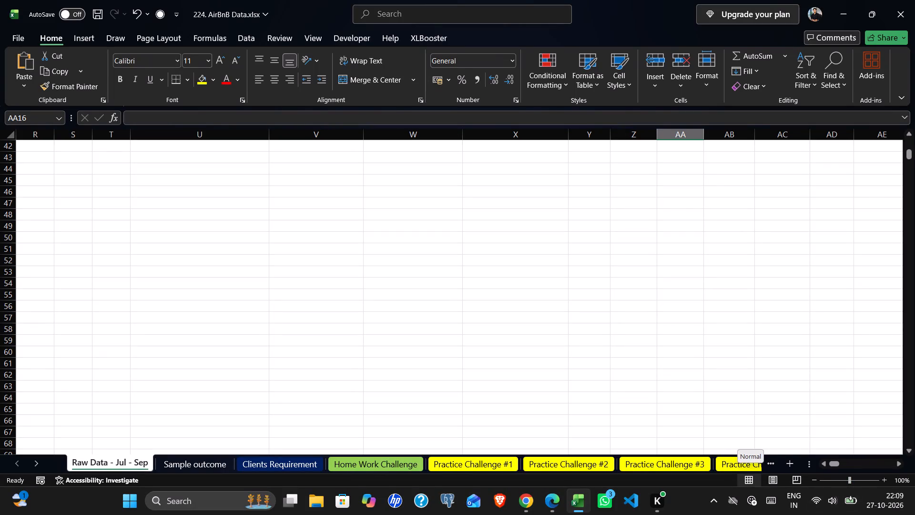
# Review the booking records on the Raw Data - Jul - Sep sheet and compare them with the Sample outcome sheet.
pyautogui.click(830, 460)
pyautogui.doubleClick(824, 463)
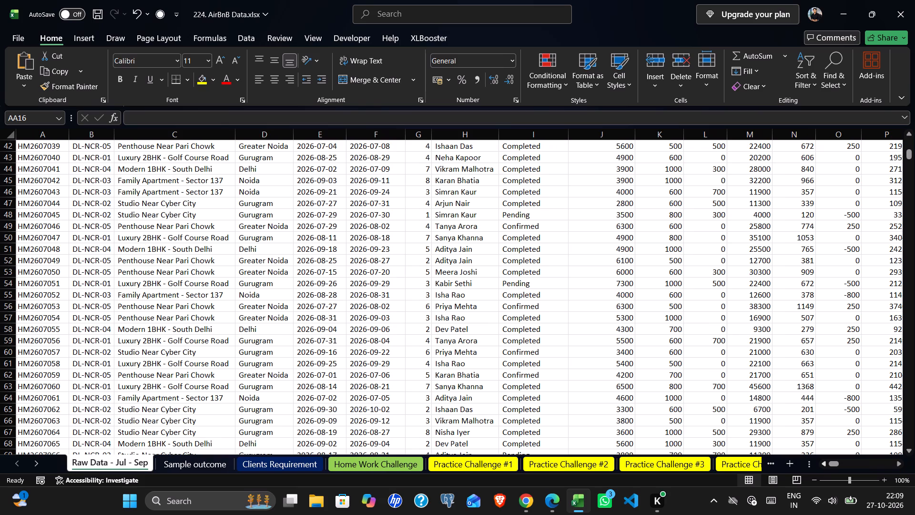
pyautogui.click(451, 257)
pyautogui.scroll(20, 454, 277)
pyautogui.scroll(6, 454, 277)
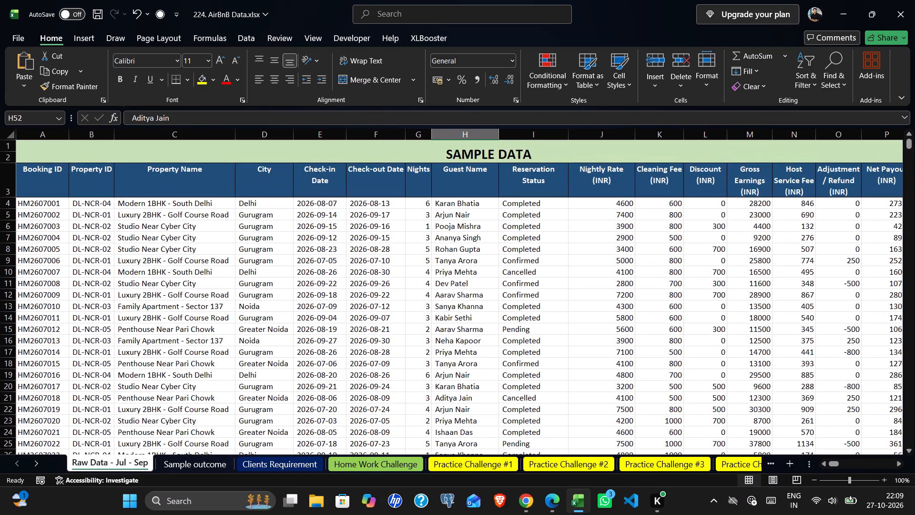
pyautogui.scroll(3, 454, 278)
pyautogui.scroll(-20, 454, 278)
pyautogui.scroll(-7, 454, 278)
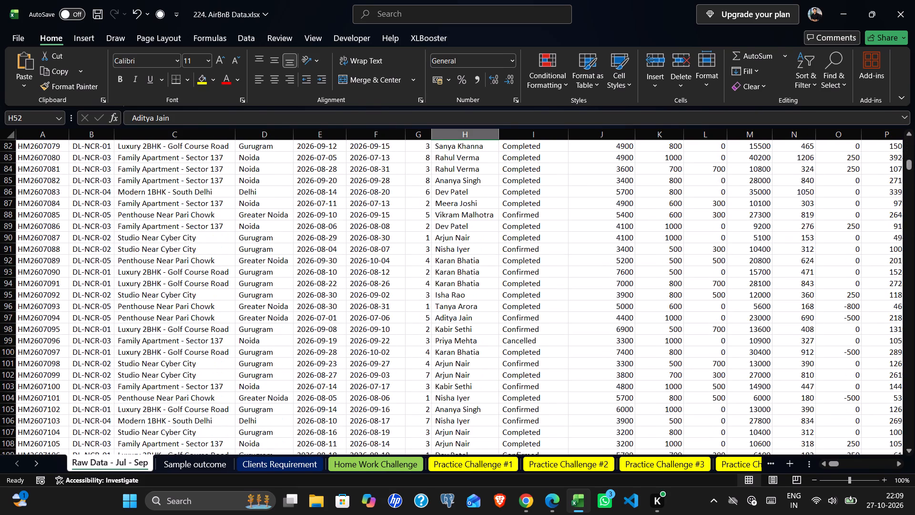
pyautogui.scroll(20, 425, 292)
pyautogui.scroll(20, 425, 292)
pyautogui.scroll(3, 425, 292)
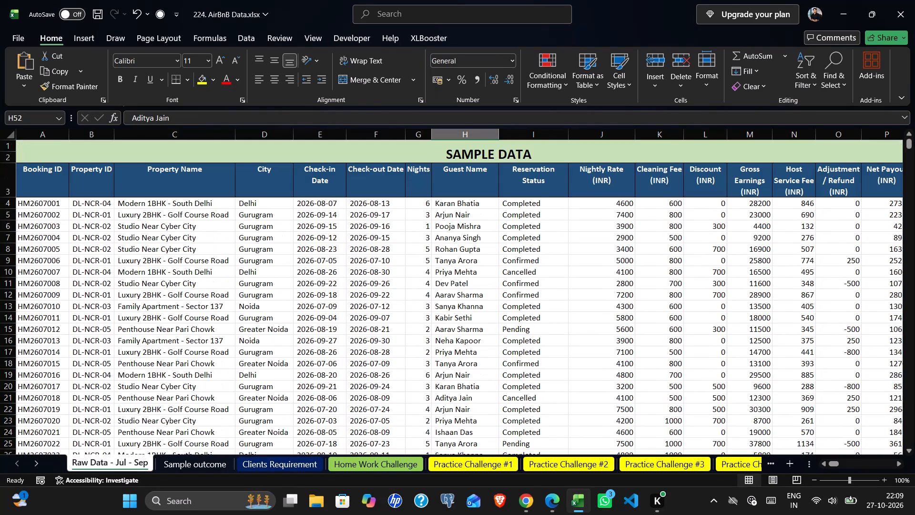
pyautogui.click(202, 460)
pyautogui.click(176, 255)
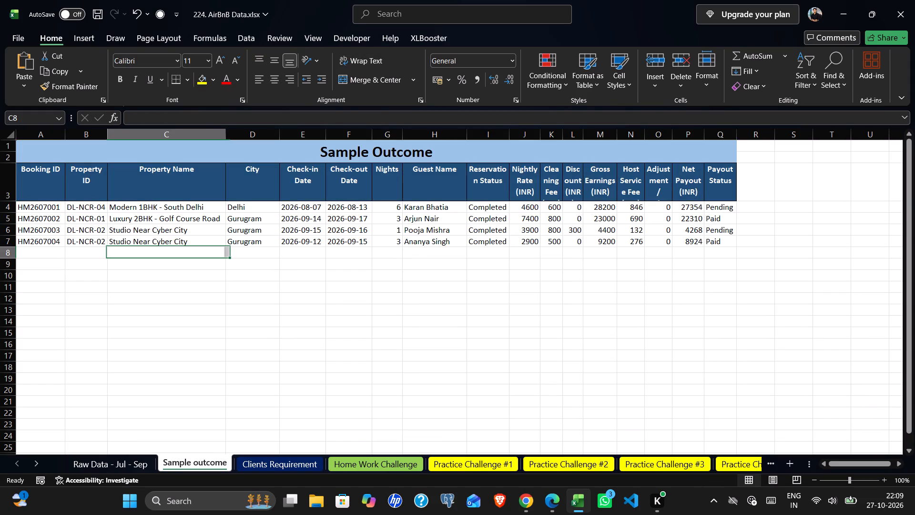
pyautogui.click(331, 253)
pyautogui.click(213, 465)
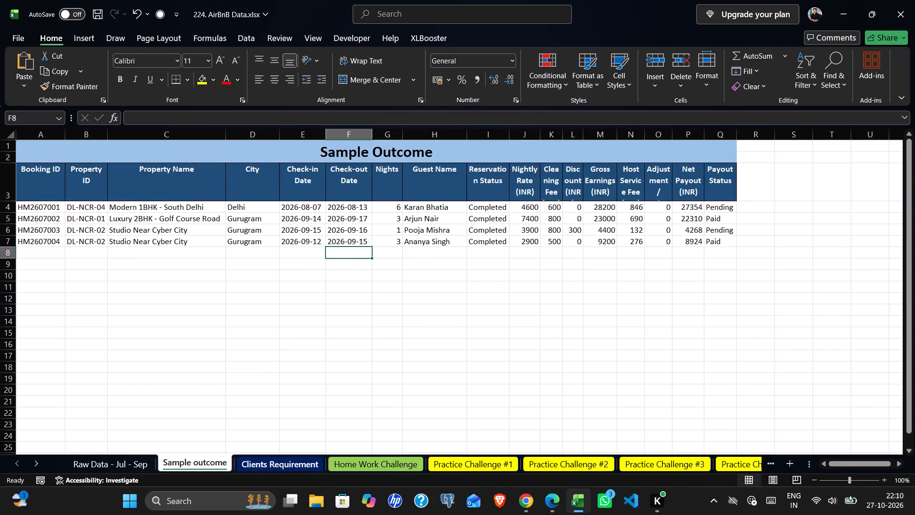
pyautogui.click(264, 465)
pyautogui.click(184, 461)
pyautogui.click(88, 461)
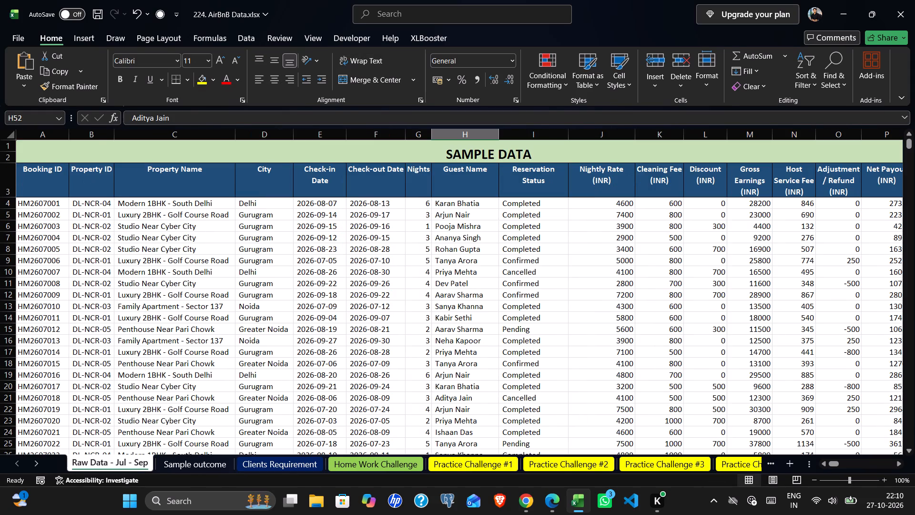
pyautogui.scroll(-4, 288, 276)
pyautogui.scroll(13, 290, 291)
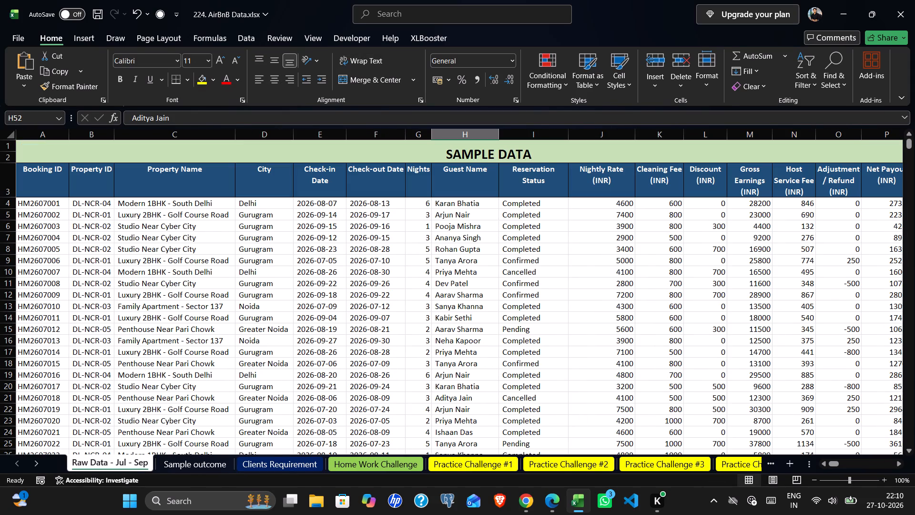
# Examine the remaining columns of the raw data sheet and the pivot summary beside the booking table.
pyautogui.click(31, 203)
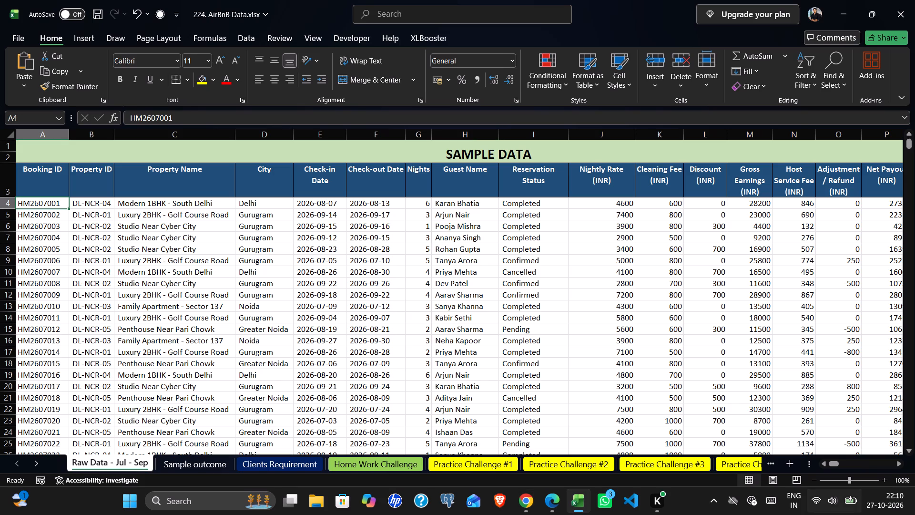
pyautogui.doubleClick(896, 463)
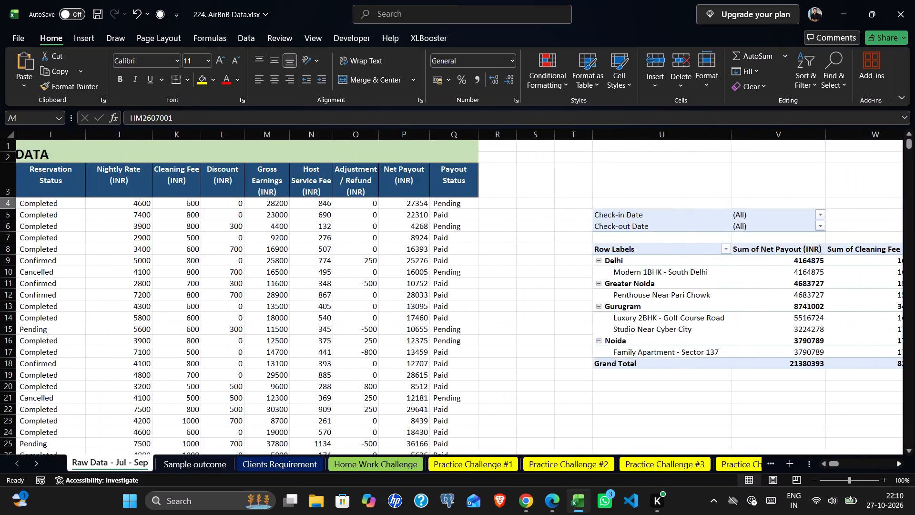
pyautogui.doubleClick(893, 461)
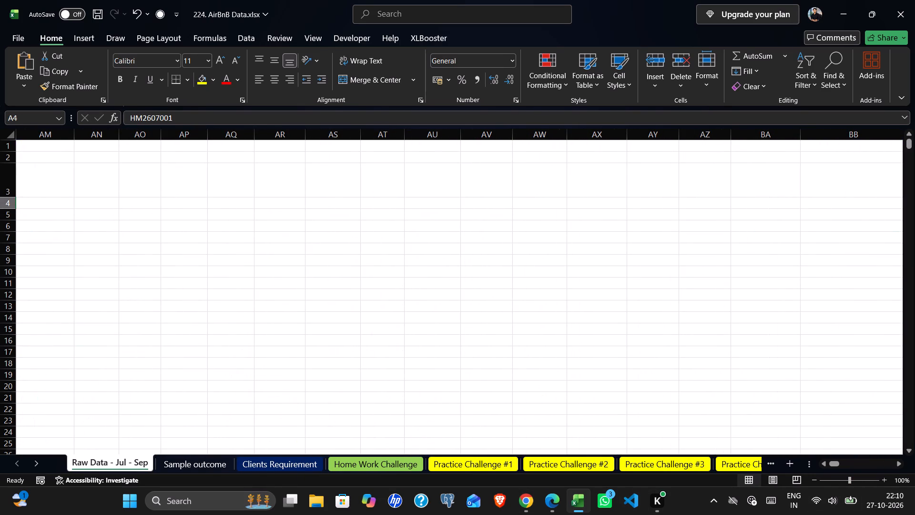
pyautogui.tripleClick(823, 466)
pyautogui.doubleClick(823, 467)
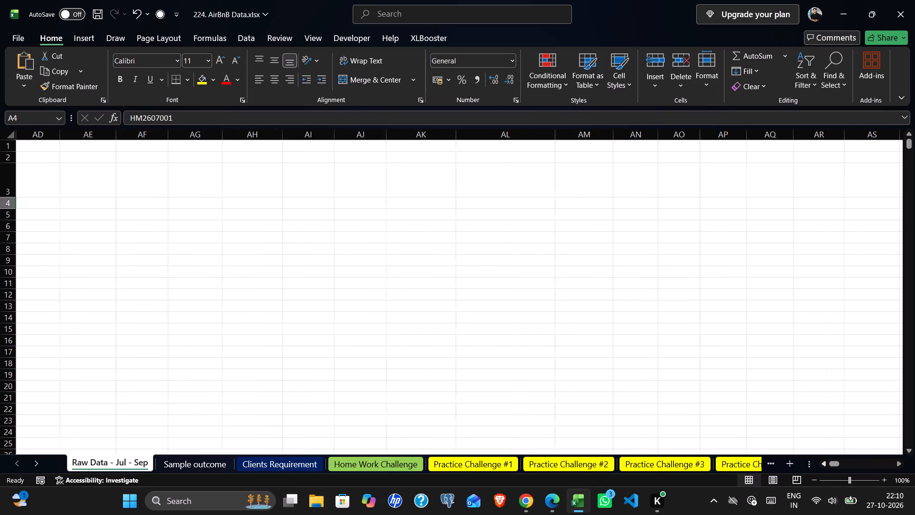
pyautogui.tripleClick(823, 467)
pyautogui.tripleClick(823, 467)
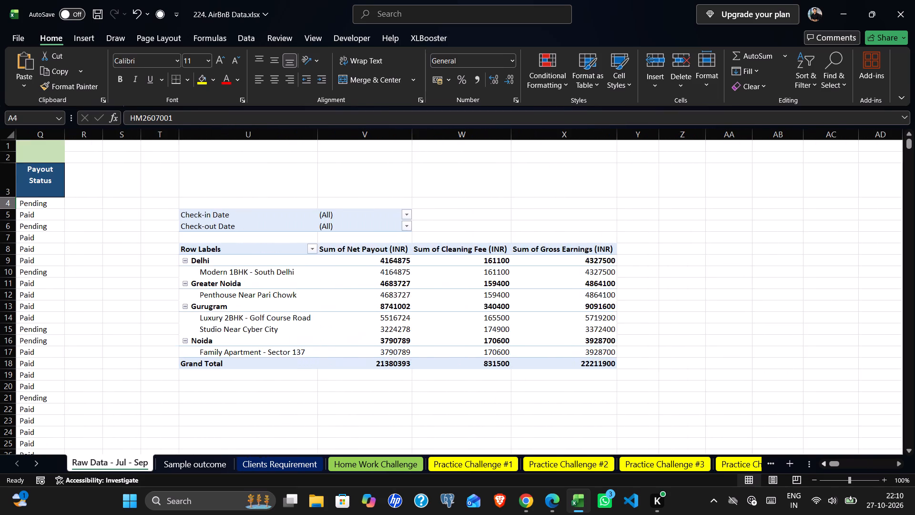
pyautogui.tripleClick(822, 467)
pyautogui.click(821, 467)
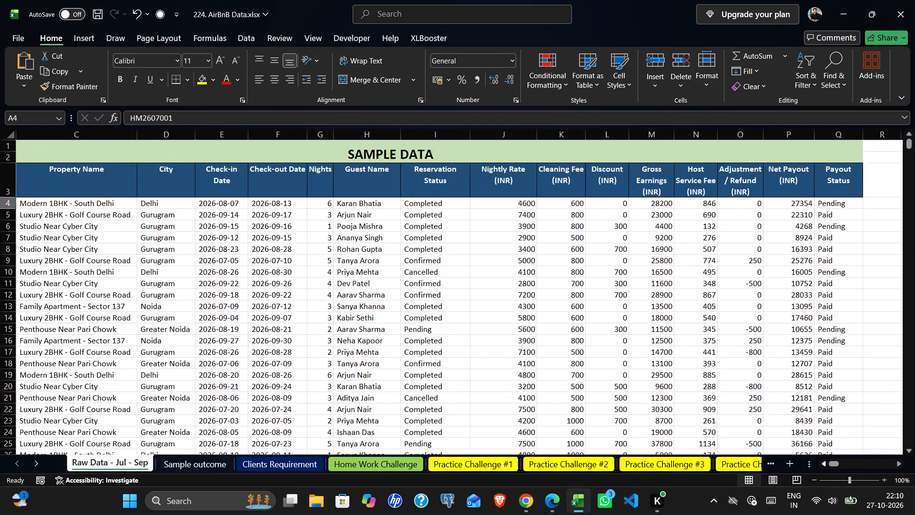
# Select the whole booking table from the Booking ID header through Payout Status, down to the last record.
pyautogui.click(48, 190)
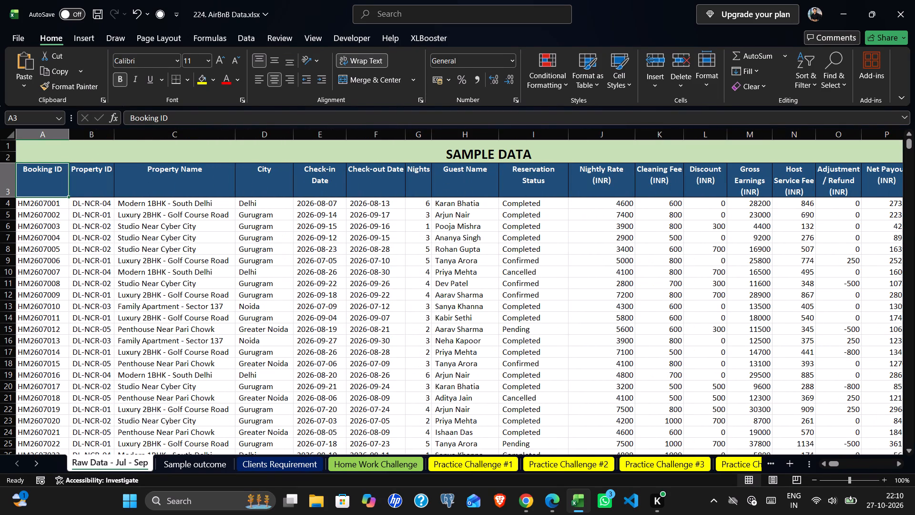
pyautogui.hotkey('ctrl', 'shift', 'Right')
pyautogui.hotkey('ctrl', 'shift', 'Down')
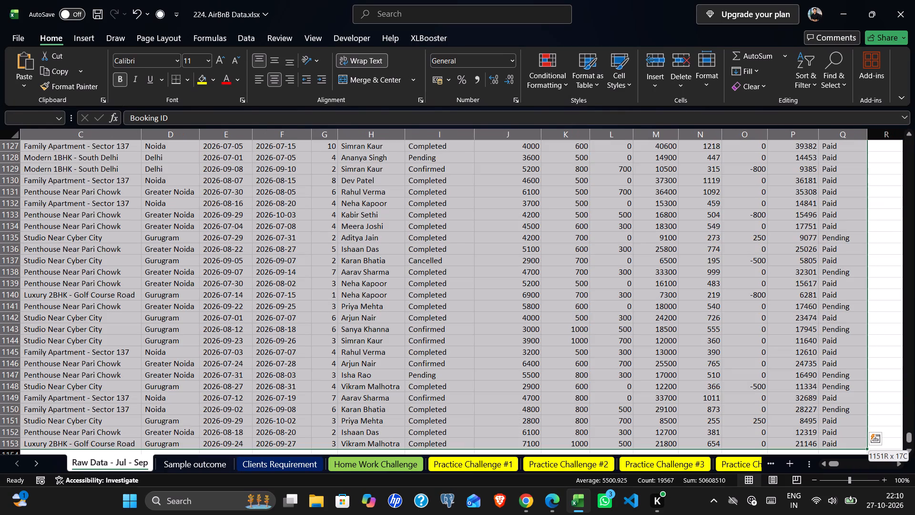
# Check the conditional formatting rules that exist for the selected booking table.
pyautogui.click(550, 59)
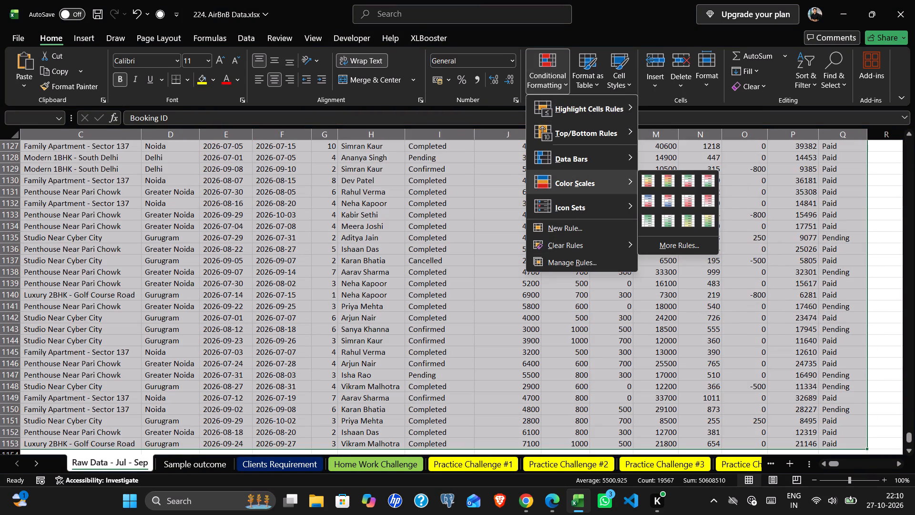
pyautogui.click(601, 259)
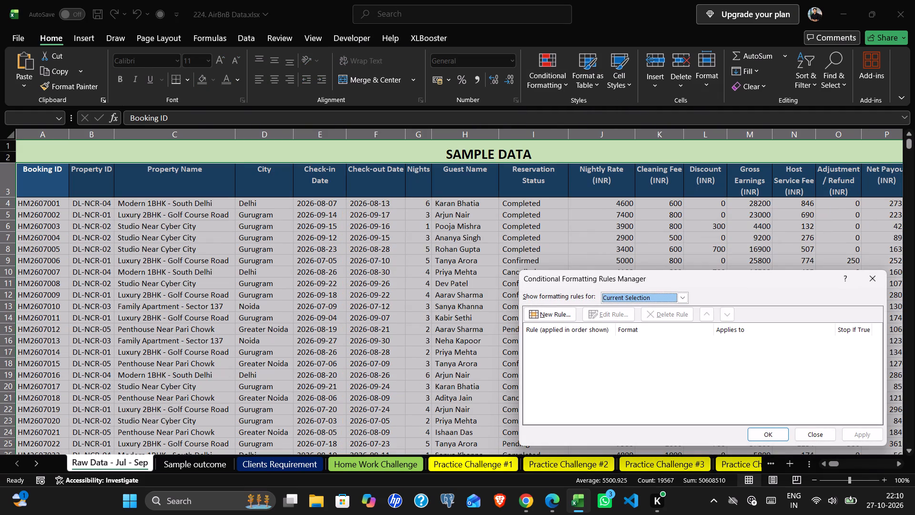
pyautogui.click(683, 296)
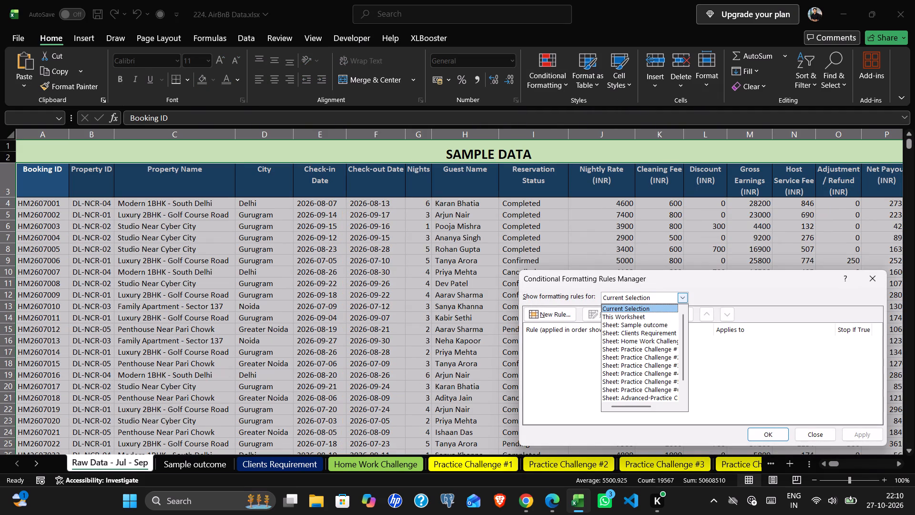
pyautogui.click(530, 371)
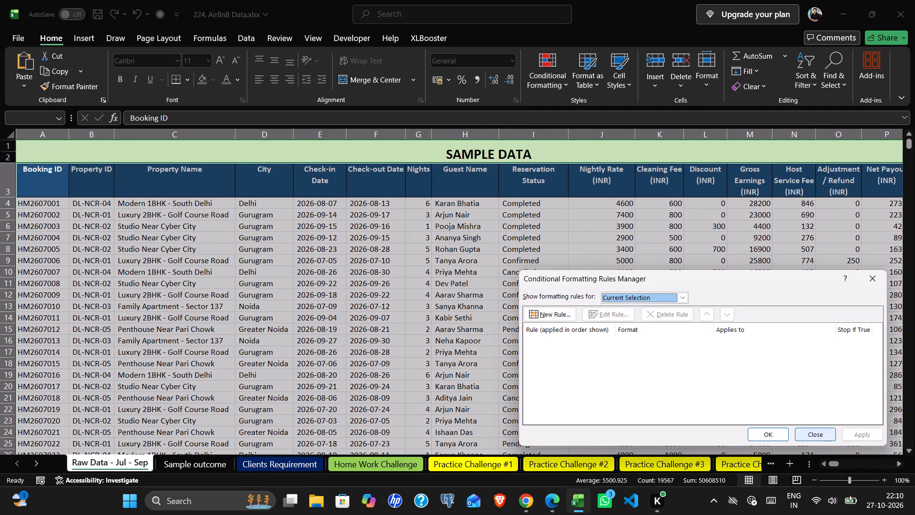
pyautogui.click(808, 436)
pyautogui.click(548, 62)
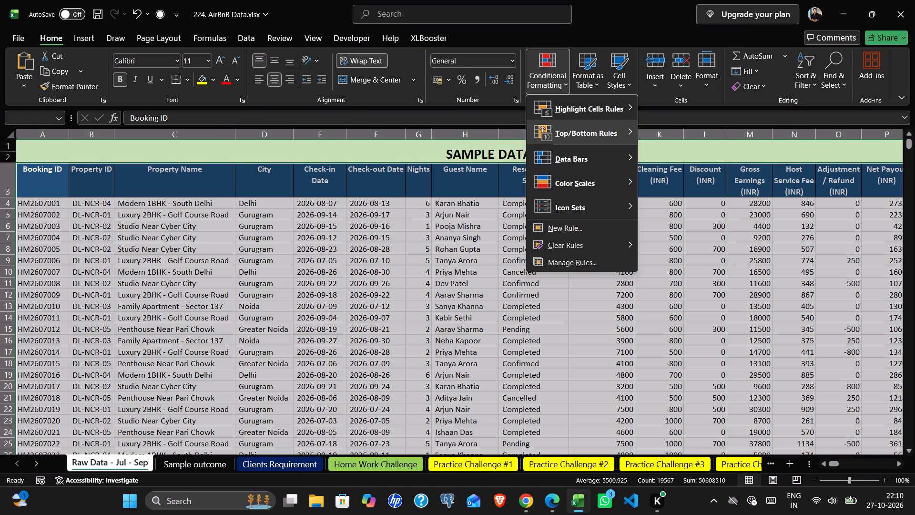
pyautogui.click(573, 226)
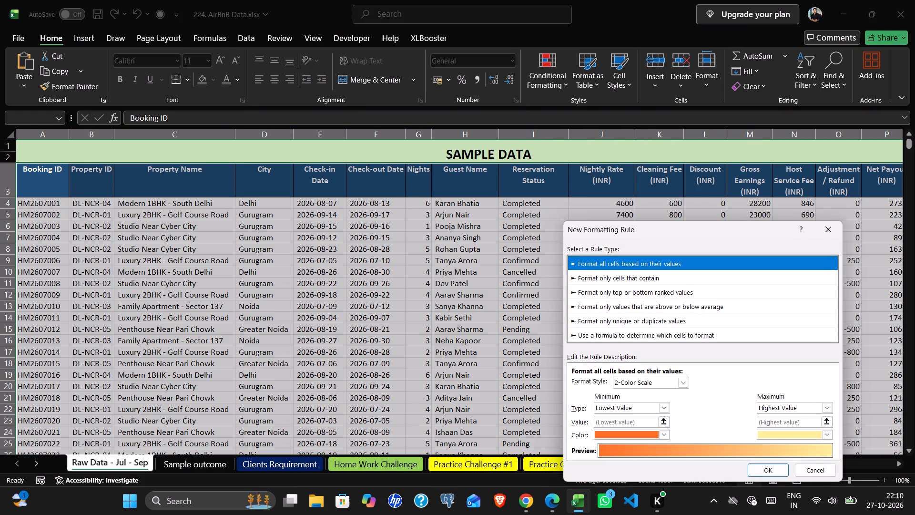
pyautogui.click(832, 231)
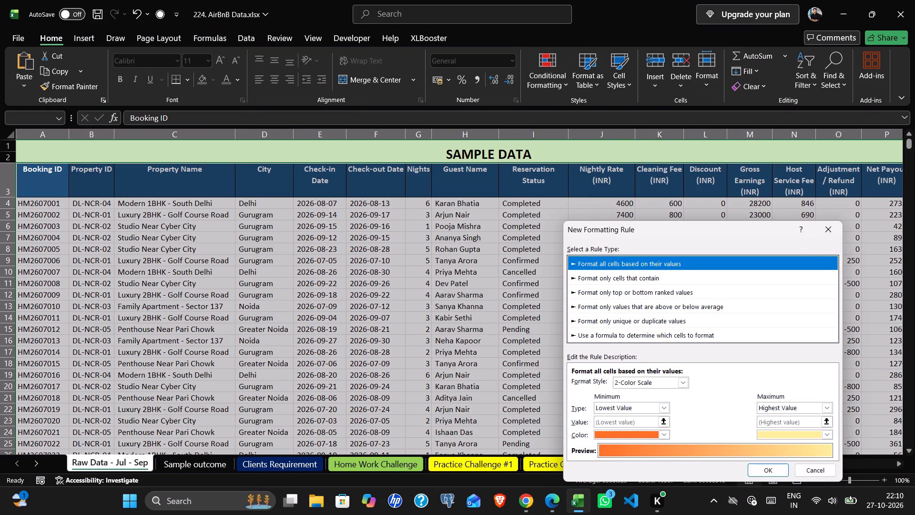
# Highlight duplicate values in the selected booking table with the Red Text conditional format.
pyautogui.click(561, 68)
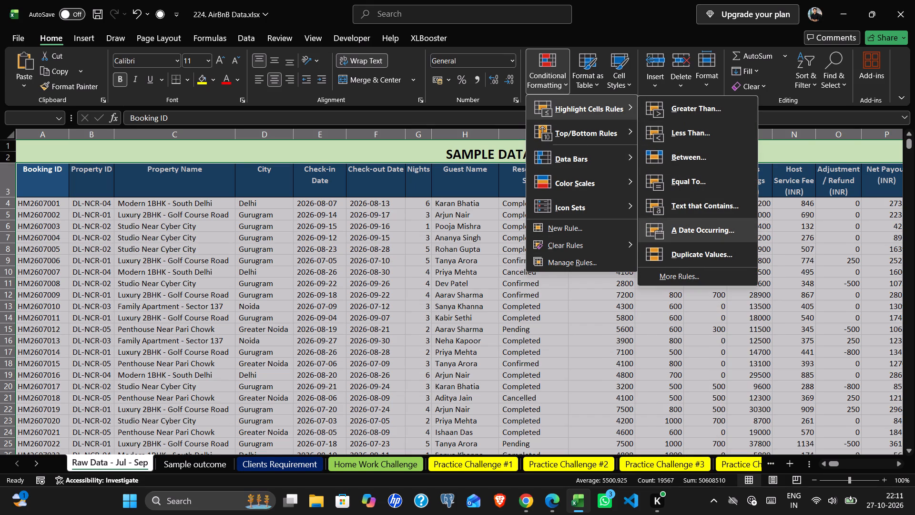
pyautogui.click(677, 251)
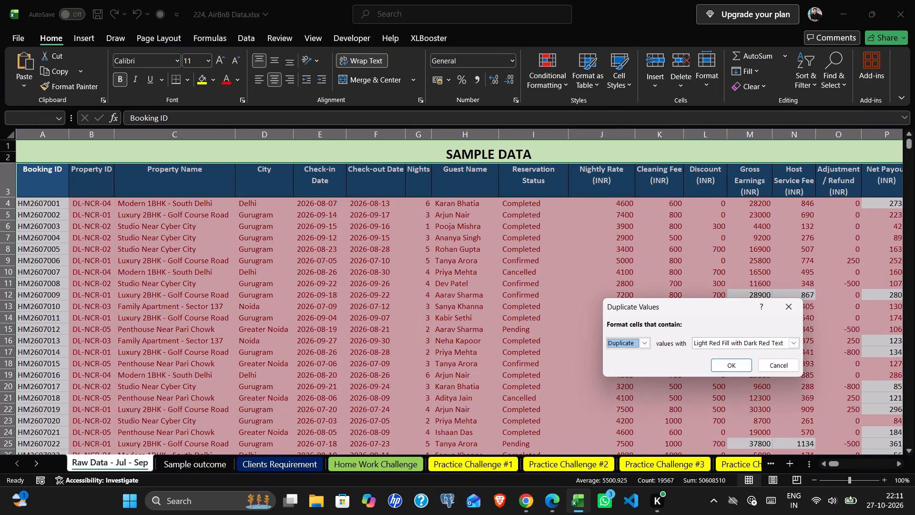
pyautogui.click(643, 341)
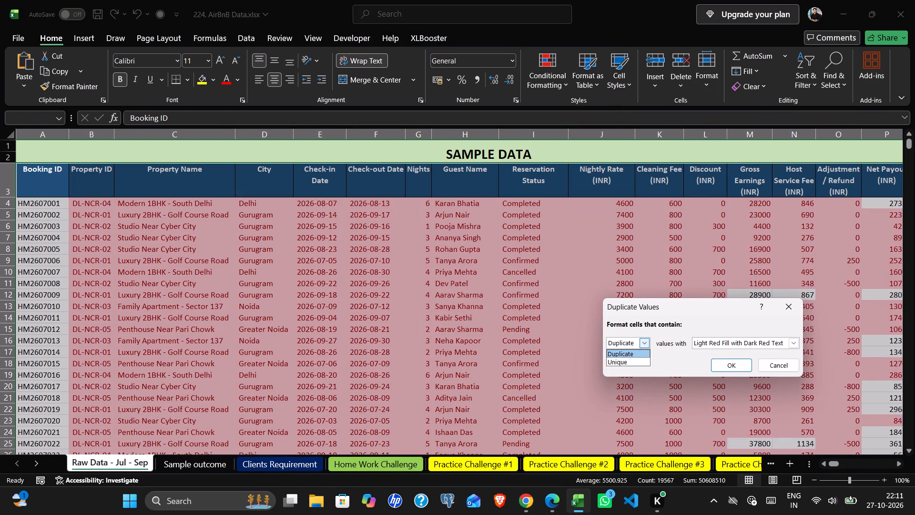
pyautogui.click(643, 341)
pyautogui.click(790, 345)
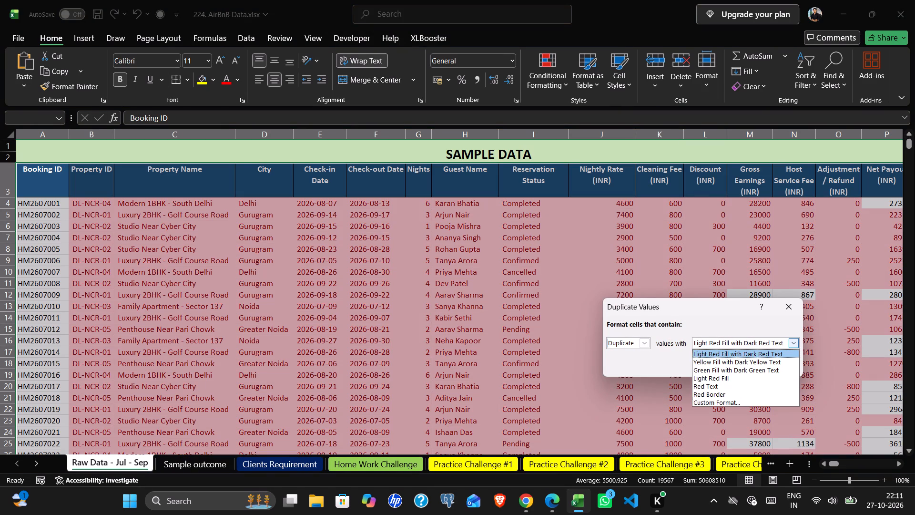
pyautogui.click(710, 386)
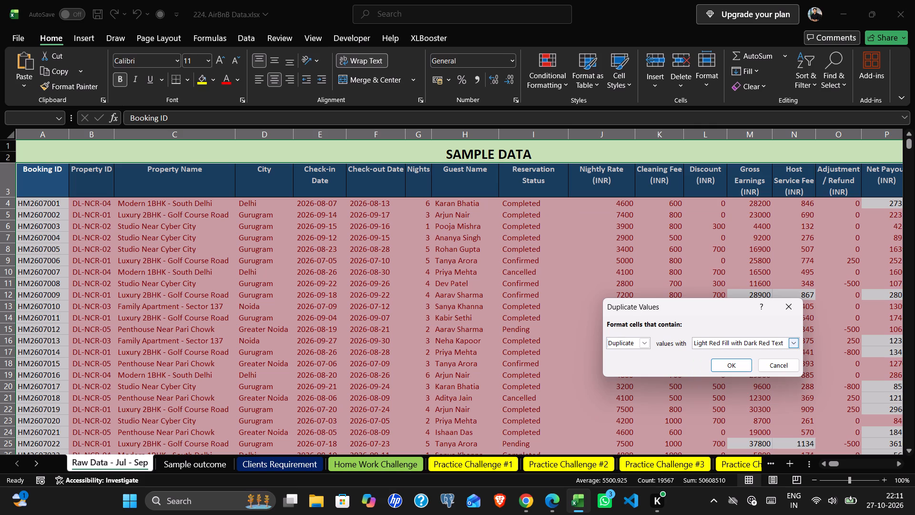
pyautogui.click(740, 364)
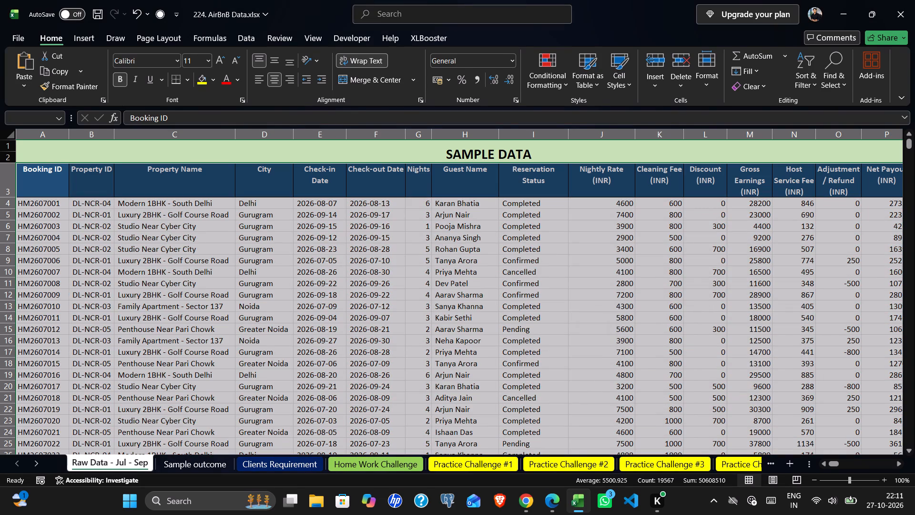
# Examine the duplicate-value highlighting across the booking records.
pyautogui.scroll(12, 438, 330)
pyautogui.scroll(-6, 438, 330)
pyautogui.scroll(7, 438, 331)
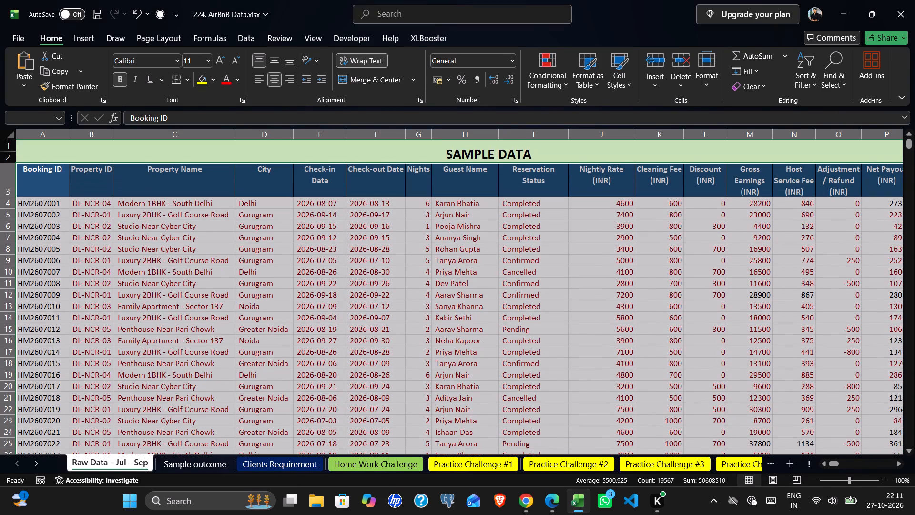
pyautogui.scroll(-4, 438, 332)
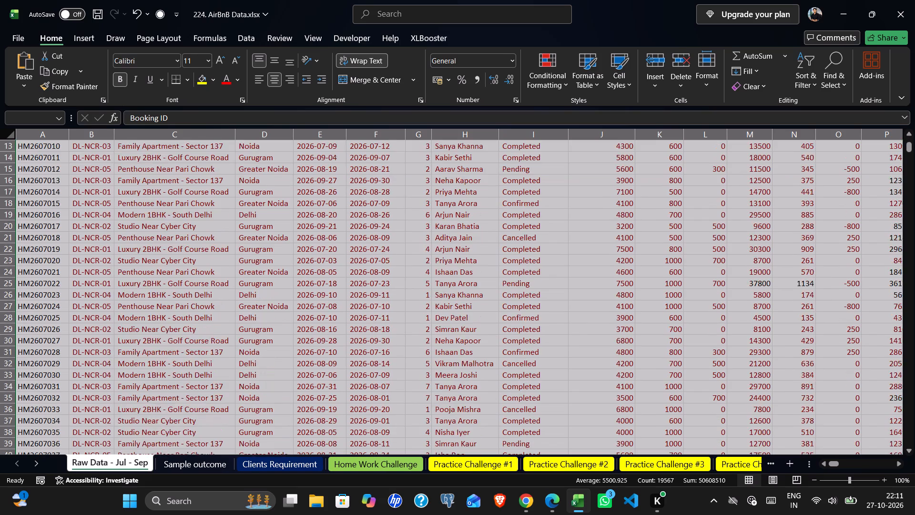
pyautogui.scroll(-18, 433, 332)
pyautogui.scroll(8, 430, 323)
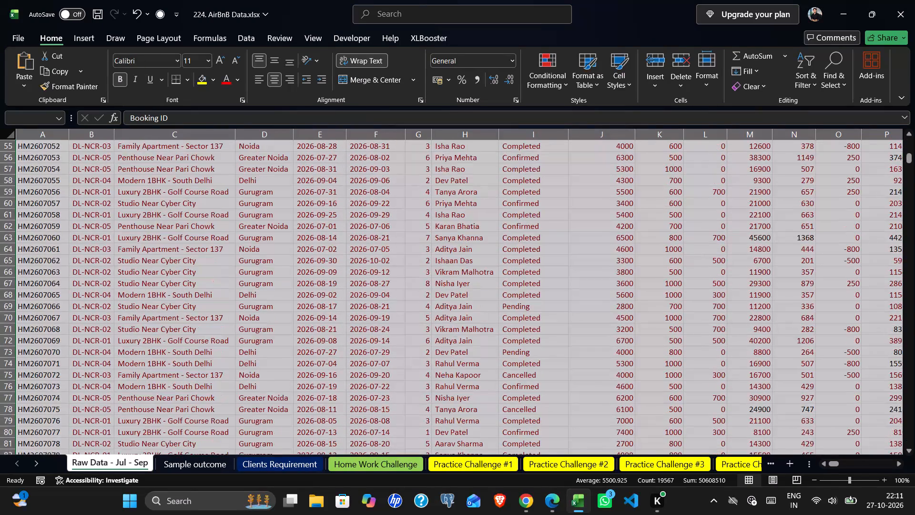
pyautogui.scroll(20, 430, 323)
pyautogui.scroll(9, 430, 323)
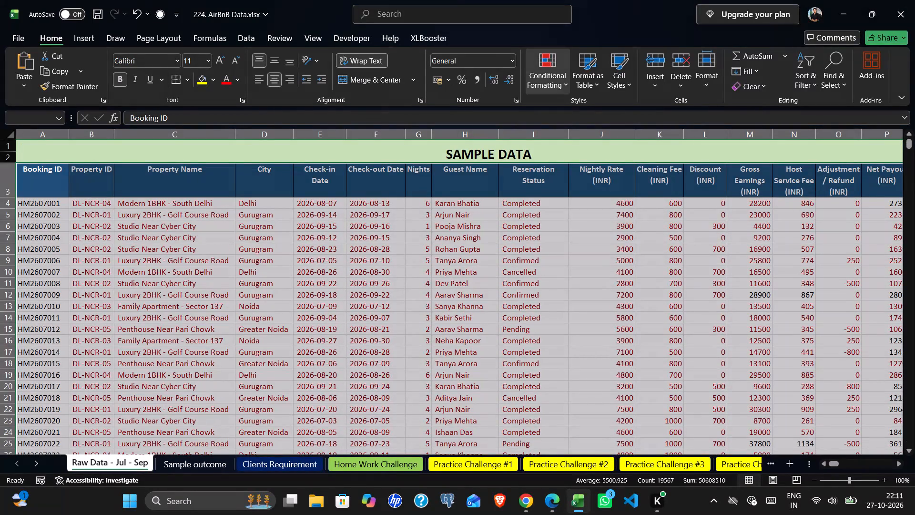
pyautogui.click(542, 67)
pyautogui.click(307, 273)
# Examine the booking table's duplicate highlighting down to the last record, then return to the Property Name header.
pyautogui.click(50, 181)
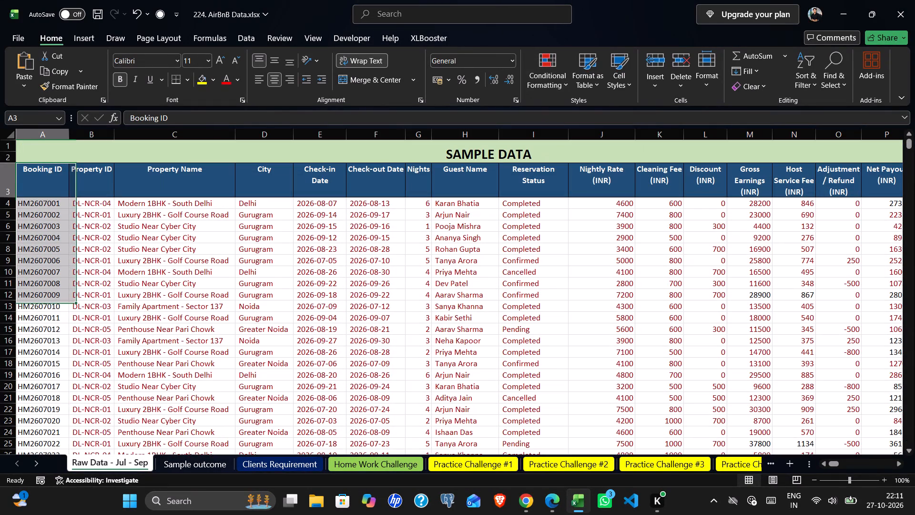
pyautogui.scroll(10, 309, 331)
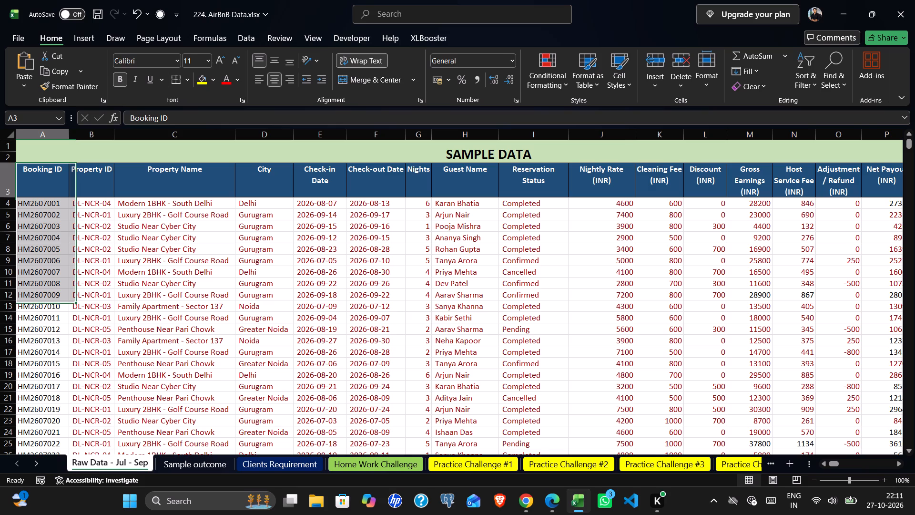
pyautogui.scroll(-7, 308, 331)
pyautogui.scroll(15, 315, 346)
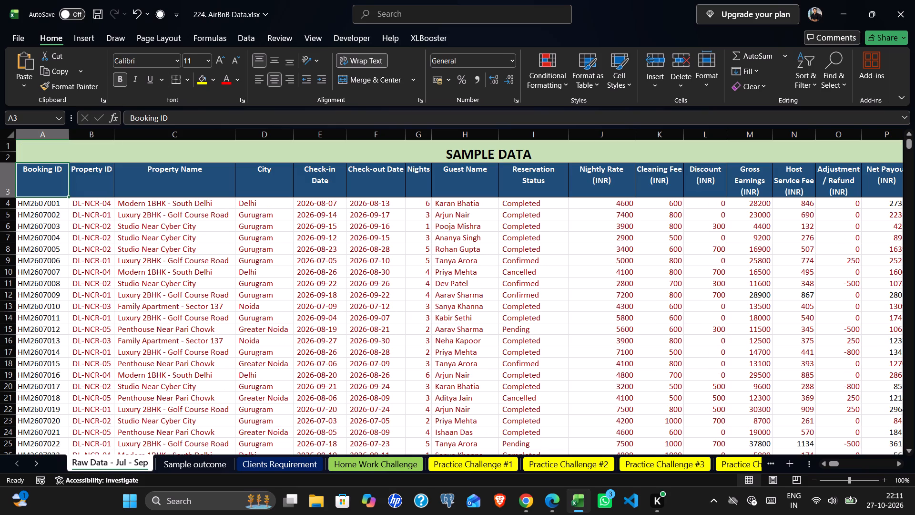
pyautogui.hotkey('ctrl', 'a')
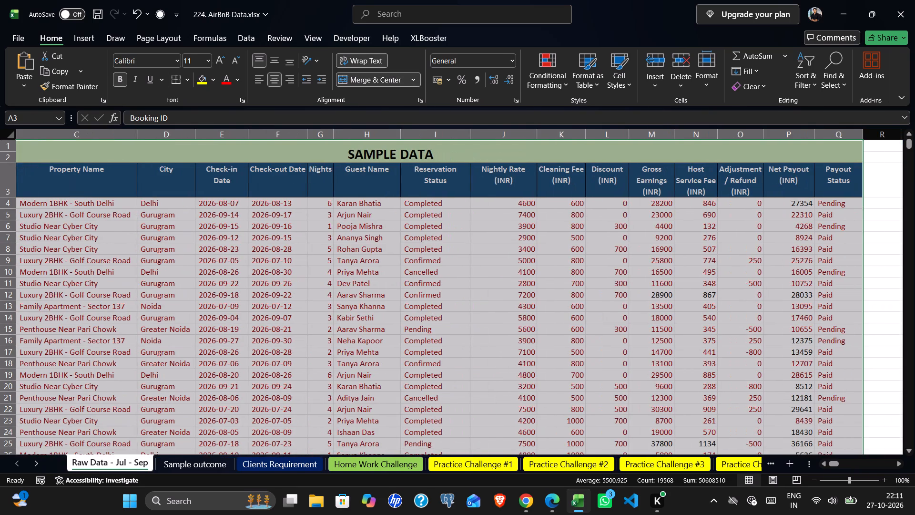
pyautogui.scroll(-20, 391, 328)
pyautogui.scroll(-2, 391, 328)
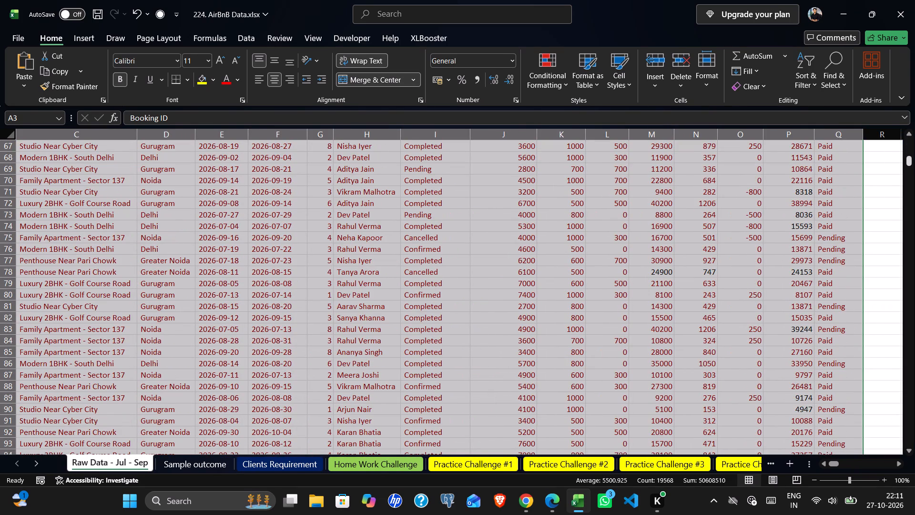
pyautogui.moveTo(910, 162); pyautogui.dragTo(909, 449)
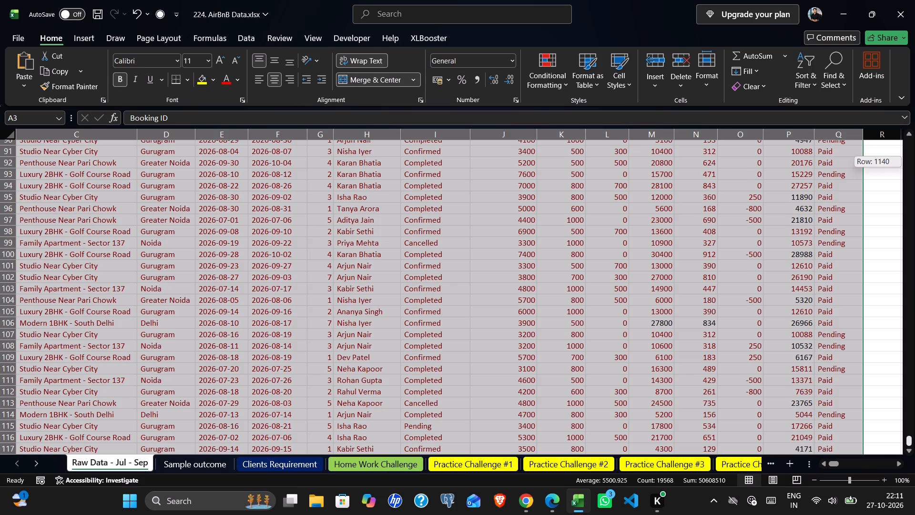
pyautogui.moveTo(909, 449); pyautogui.dragTo(895, 479)
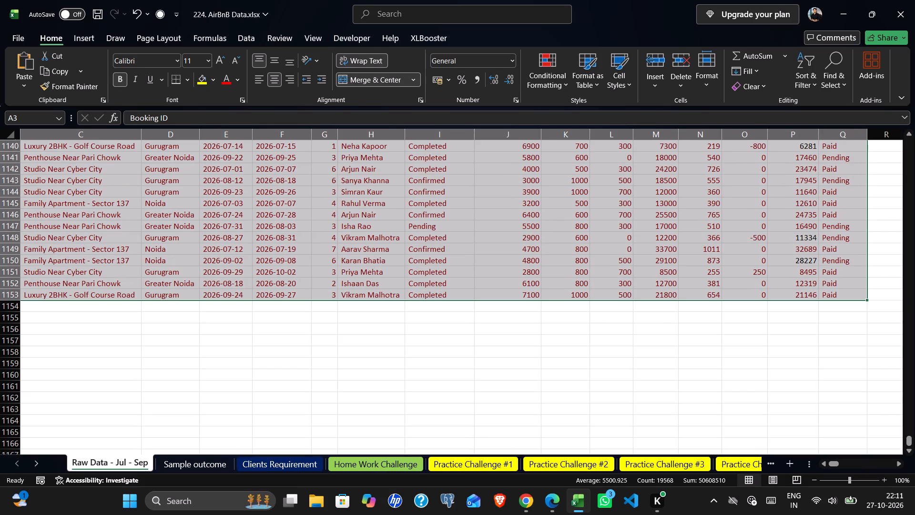
pyautogui.click(299, 316)
pyautogui.click(62, 301)
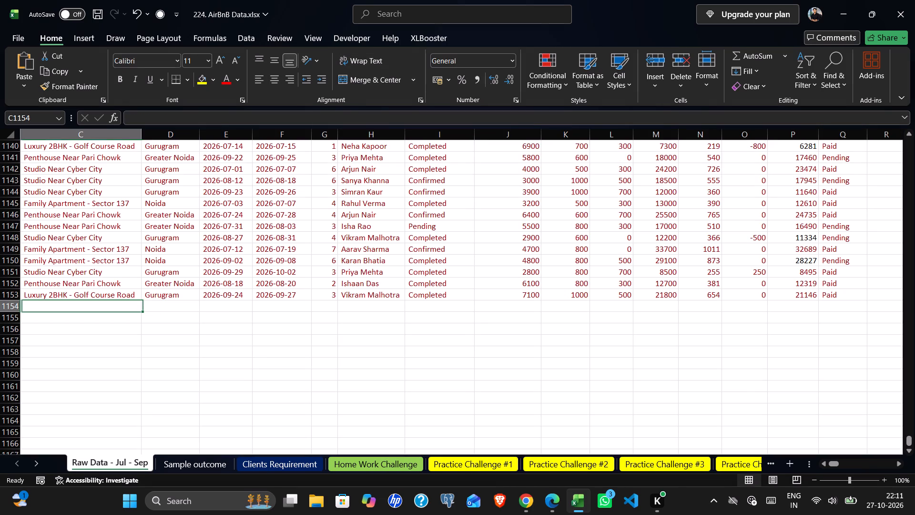
pyautogui.click(63, 294)
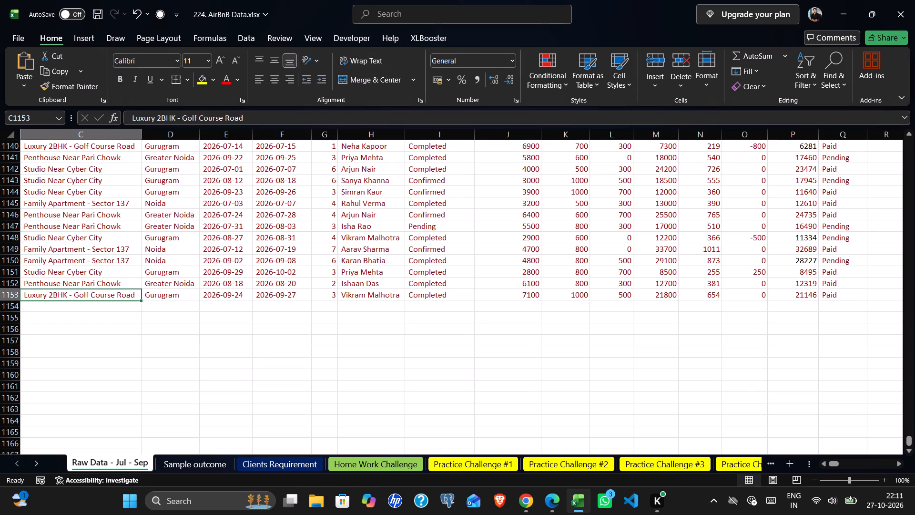
pyautogui.hotkey('ctrl', 'BackSpace')
pyautogui.hotkey('ctrl', 'Up')
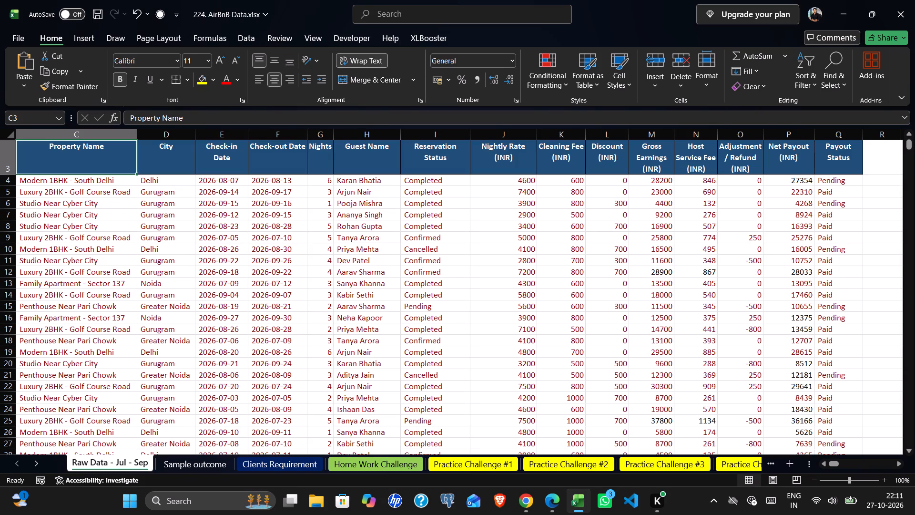
# Select the table from the Property Name header through Payout Status, down to the last record, and check its conditional formatting rules.
pyautogui.click(157, 159)
pyautogui.click(54, 151)
pyautogui.hotkey('ctrl', 'shift', 'Right')
pyautogui.hotkey('ctrl', 'shift', 'Down')
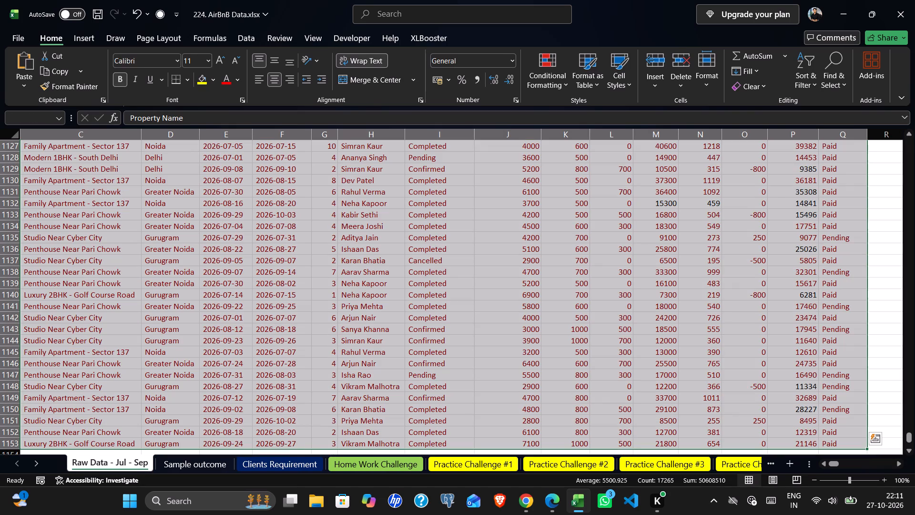
pyautogui.hotkey('ctrl', 'BackSpace')
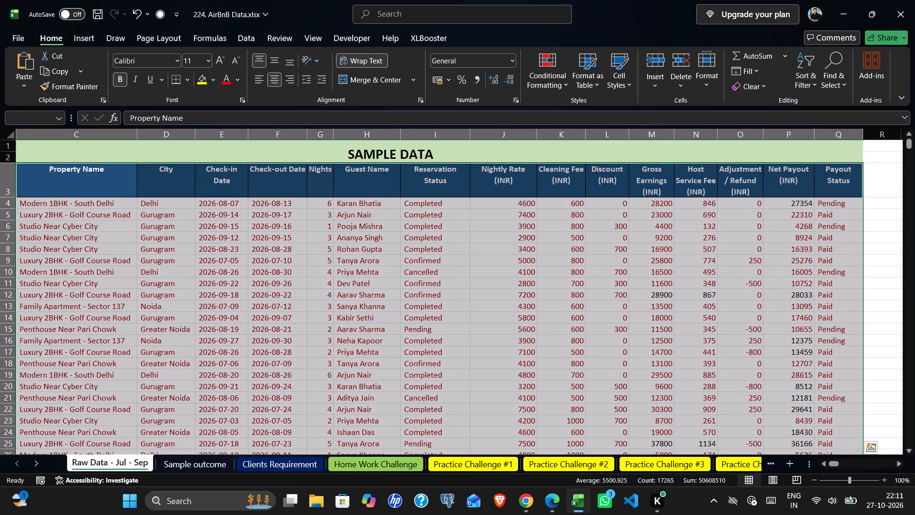
pyautogui.click(538, 65)
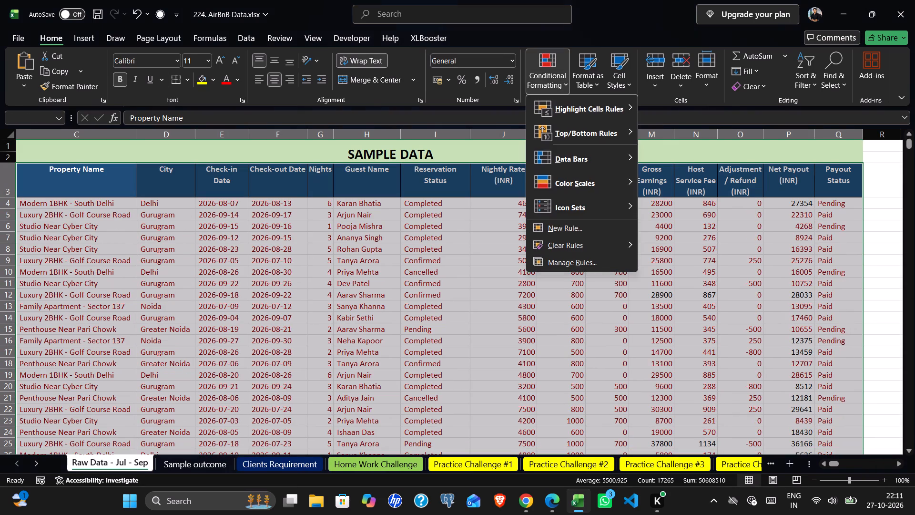
pyautogui.click(589, 264)
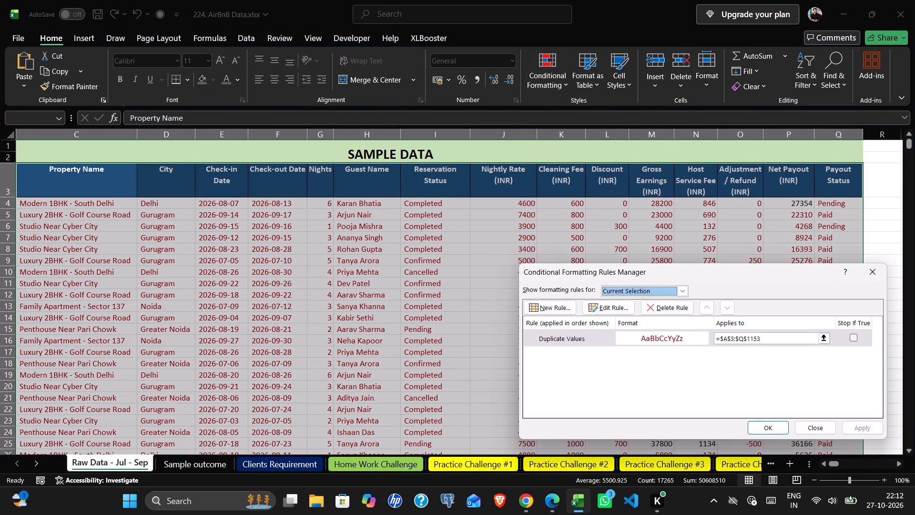
pyautogui.click(823, 427)
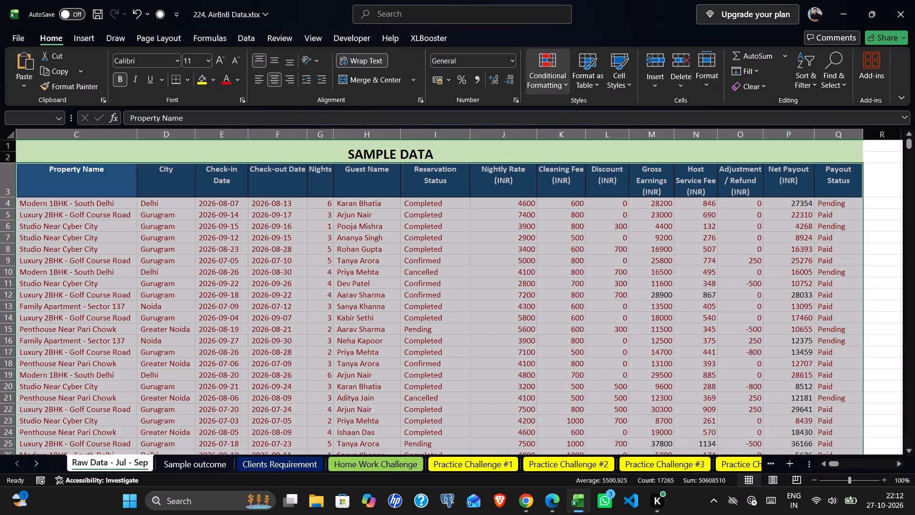
# Clear the conditional formatting rules from the selected Property Name to Payout Status cells.
pyautogui.click(547, 70)
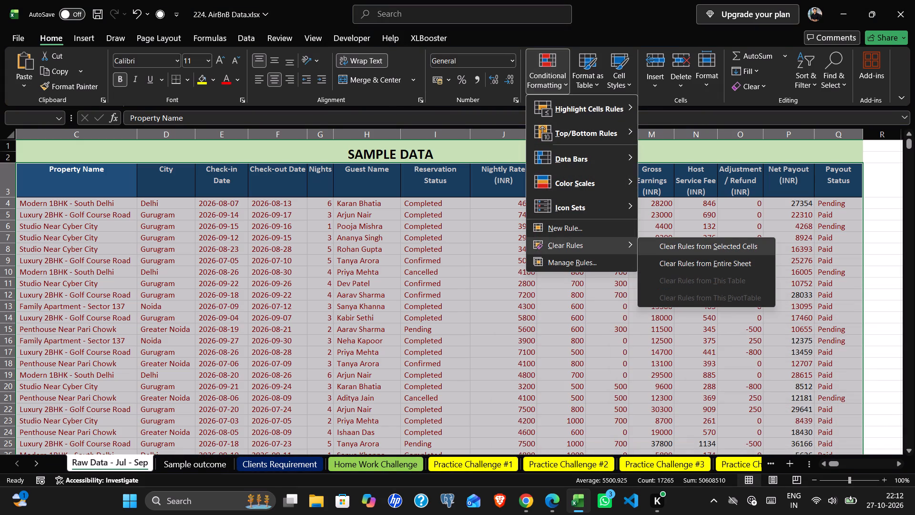
pyautogui.click(687, 246)
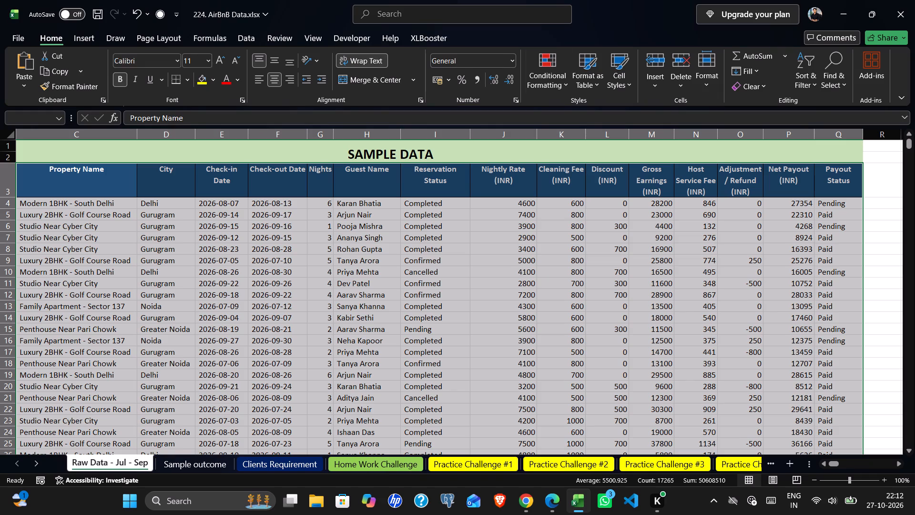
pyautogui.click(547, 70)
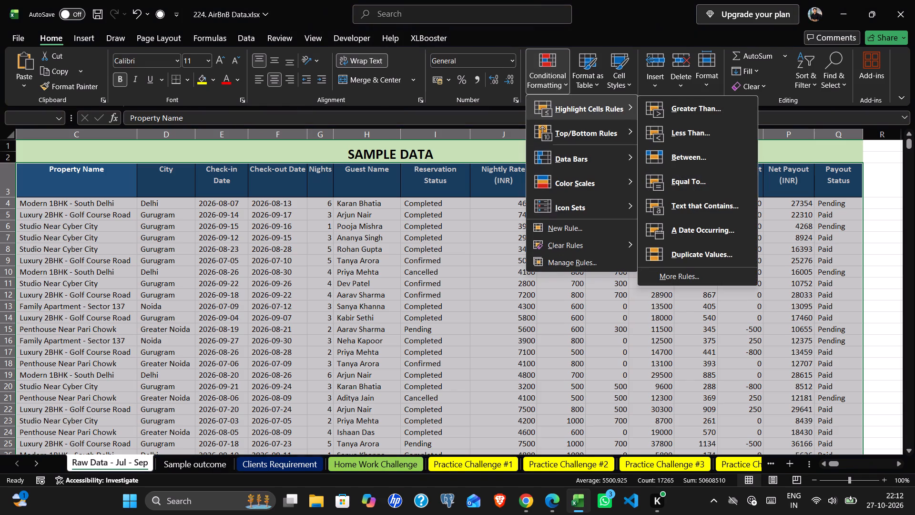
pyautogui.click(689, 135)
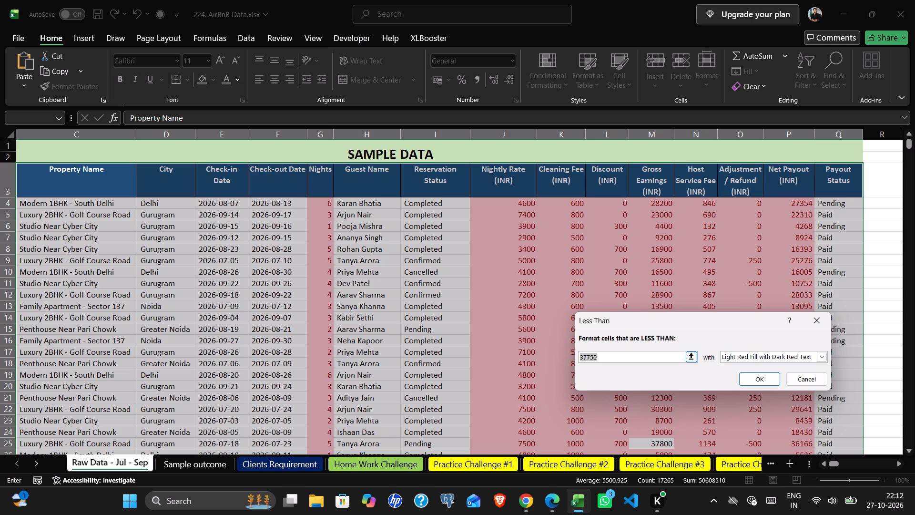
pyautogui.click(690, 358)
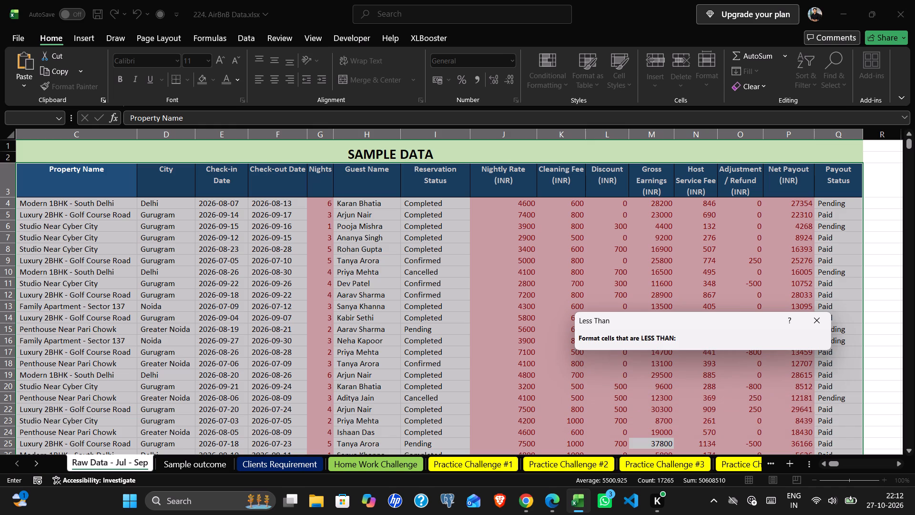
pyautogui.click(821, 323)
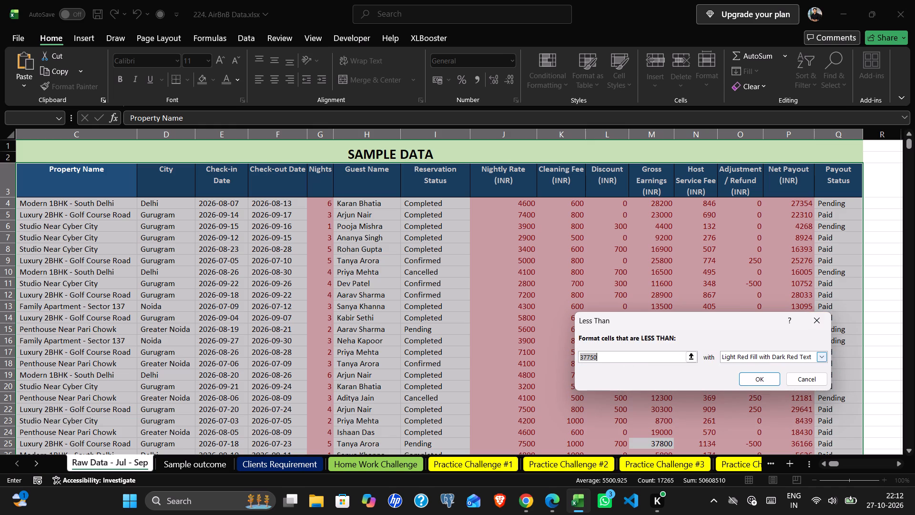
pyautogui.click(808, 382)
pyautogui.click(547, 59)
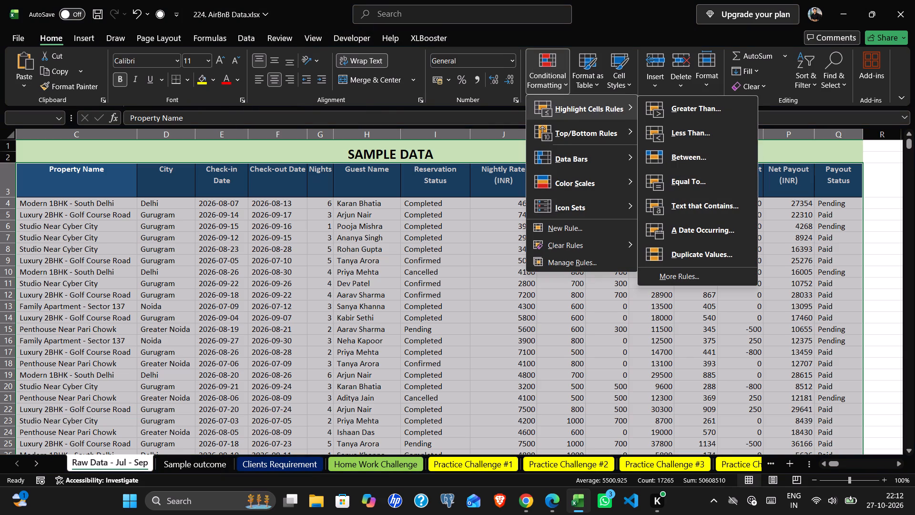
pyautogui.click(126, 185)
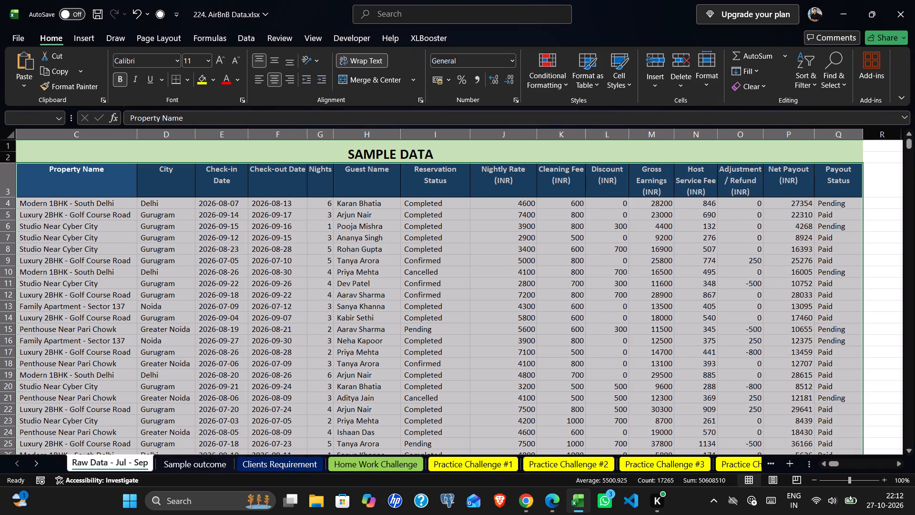
# Apply green gradient-fill data bars to the table from the Property Name header through Payout Status, down to the last record.
pyautogui.click(194, 263)
pyautogui.click(50, 184)
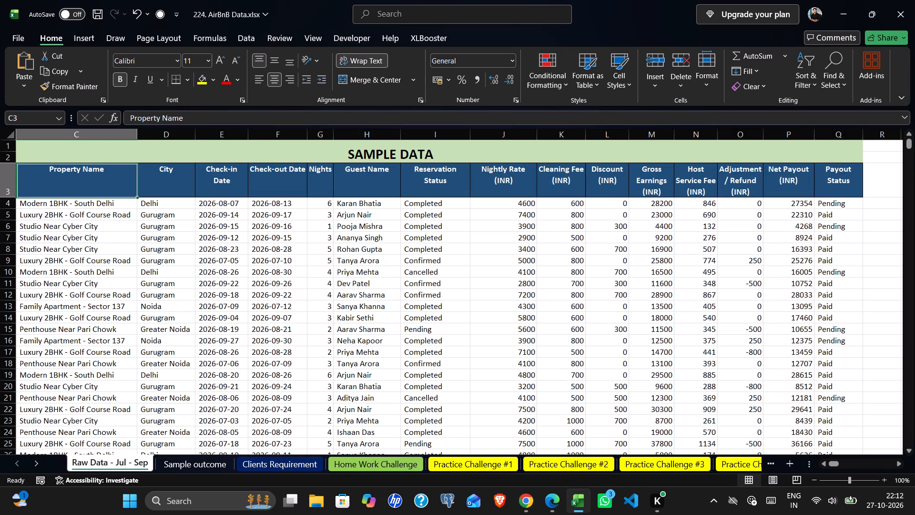
pyautogui.hotkey('ctrl', 'shift', 'Right')
pyautogui.hotkey('ctrl', 'shift', 'Down')
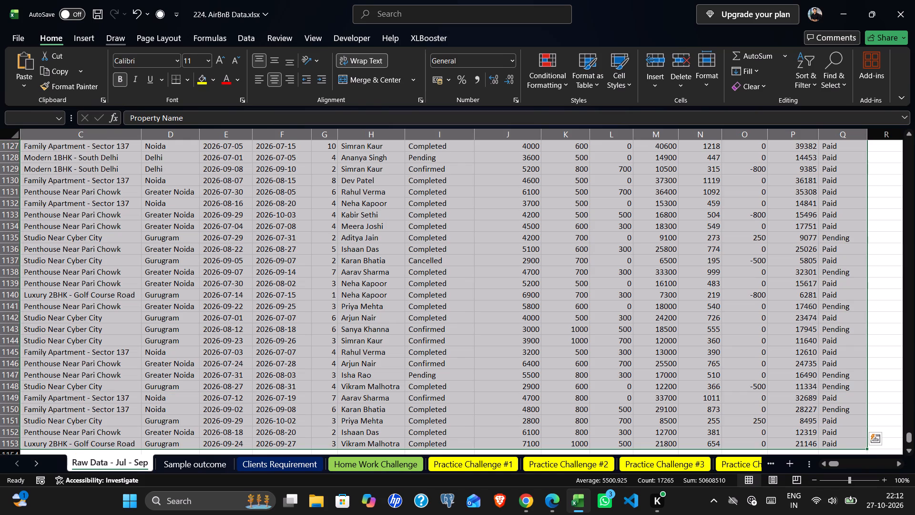
pyautogui.click(557, 58)
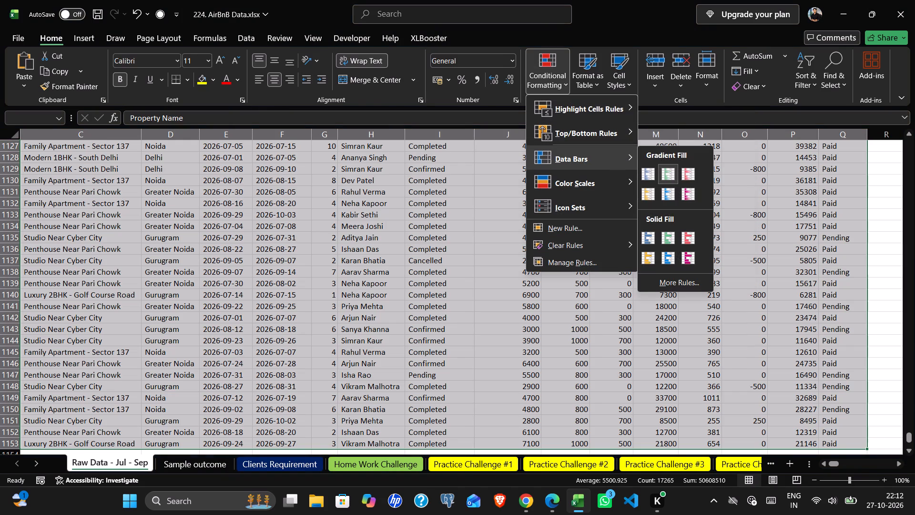
pyautogui.click(668, 173)
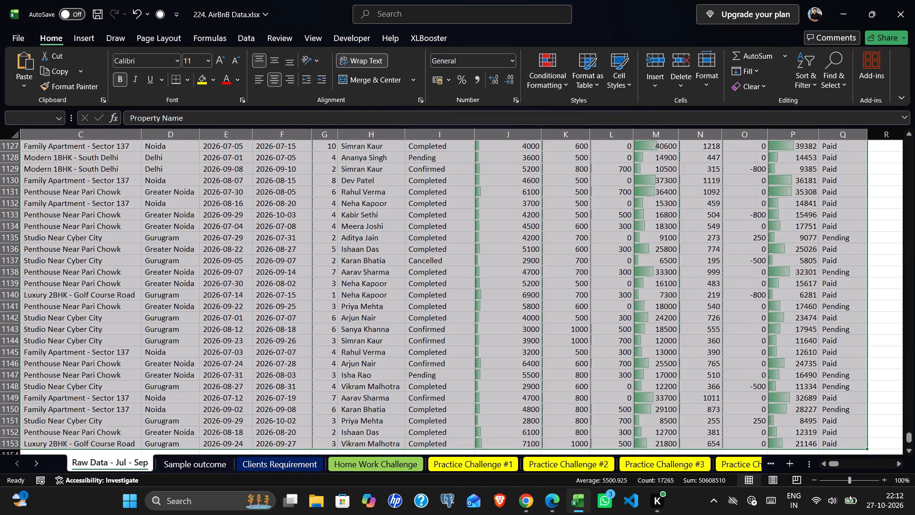
# Examine the data bars in the numeric columns across the booking records, from the last rows back to the header row.
pyautogui.click(504, 229)
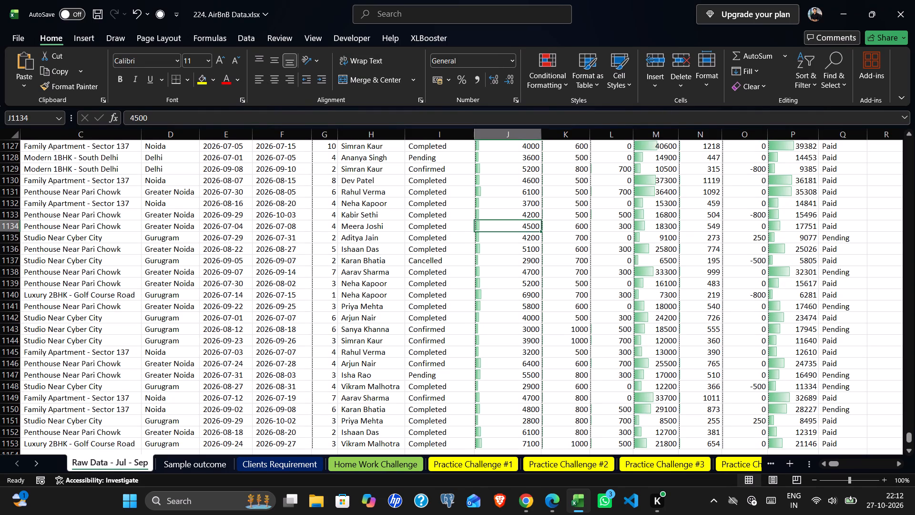
pyautogui.click(877, 258)
pyautogui.click(567, 186)
pyautogui.click(556, 285)
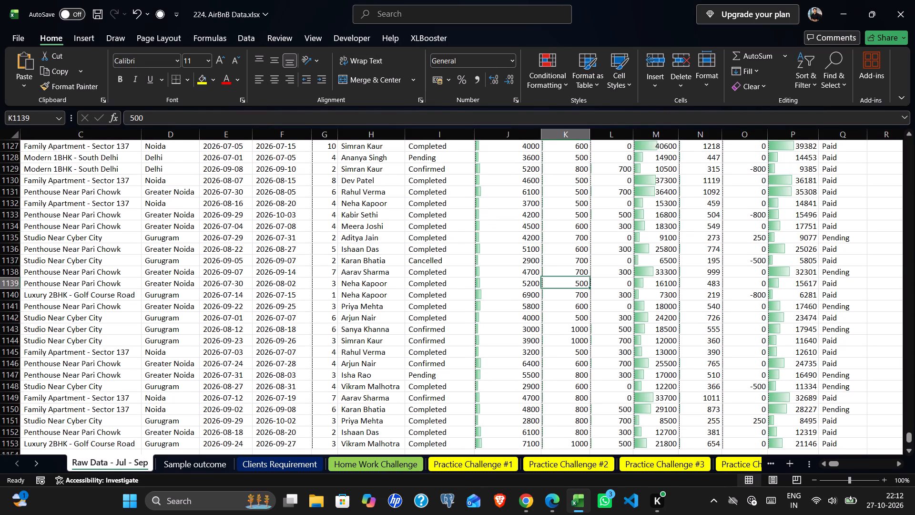
pyautogui.scroll(-3, 483, 341)
pyautogui.scroll(13, 285, 391)
pyautogui.scroll(10, 172, 164)
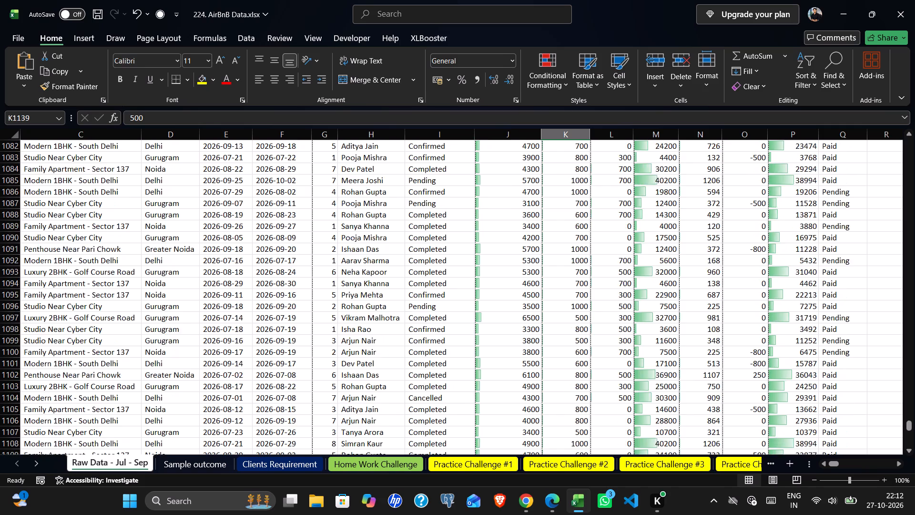
pyautogui.scroll(8, 172, 165)
pyautogui.click(186, 267)
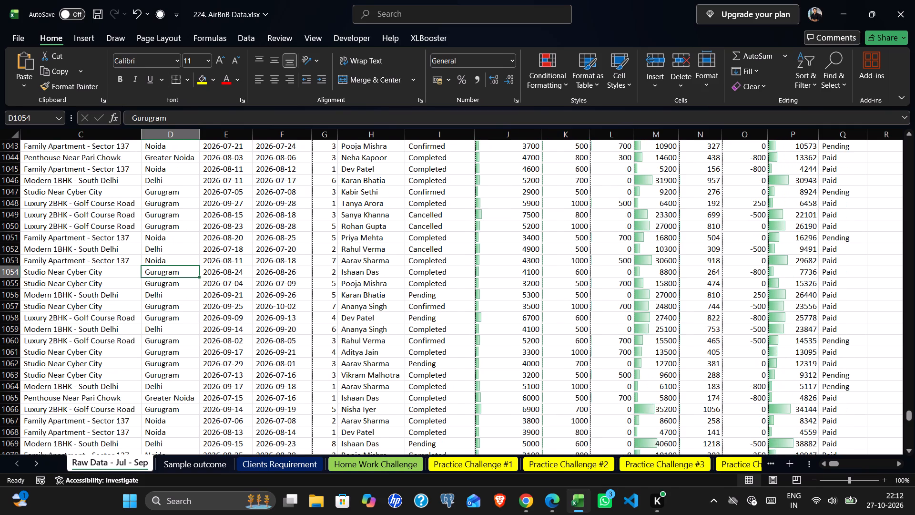
pyautogui.hotkey('ctrl', 'Up')
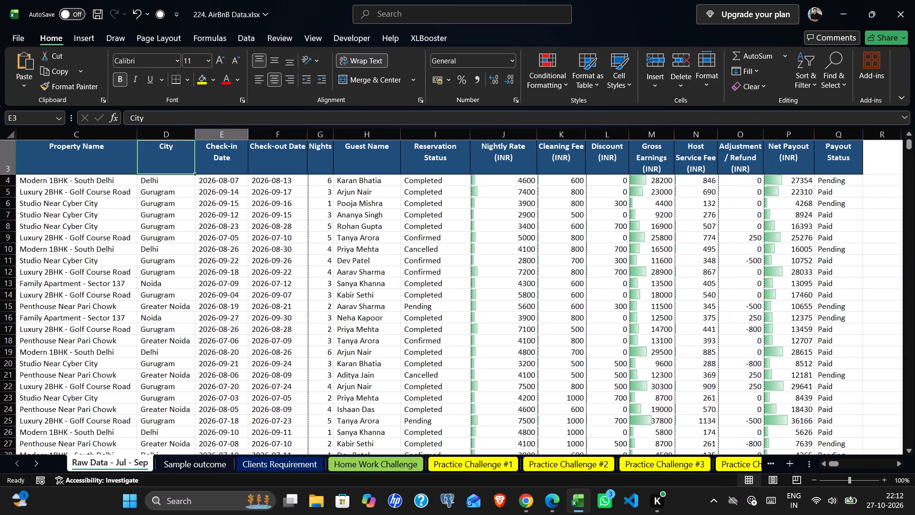
pyautogui.click(226, 168)
pyautogui.click(285, 167)
pyautogui.click(69, 155)
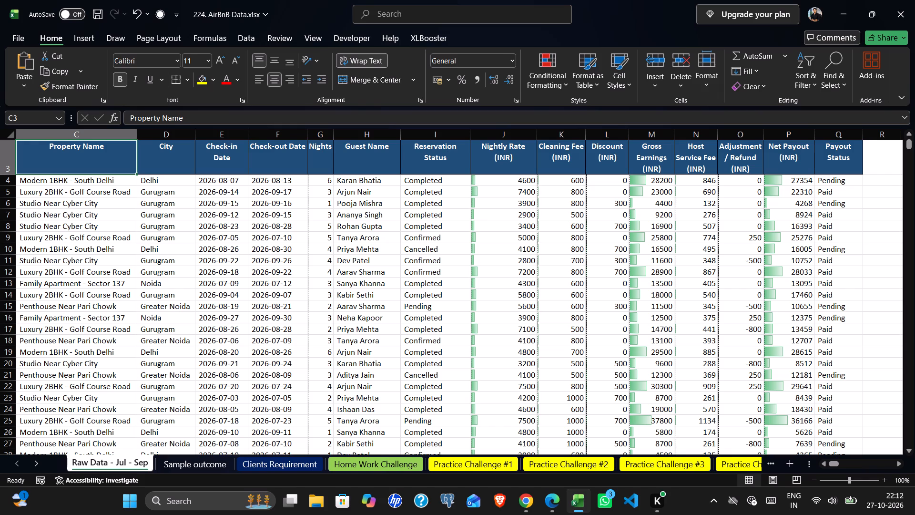
# Create a PivotTable on a new worksheet from the raw data range C3:Q1153, Property Name through Payout Status.
pyautogui.click(47, 158)
pyautogui.hotkey('ctrl', 'shift', 'Right')
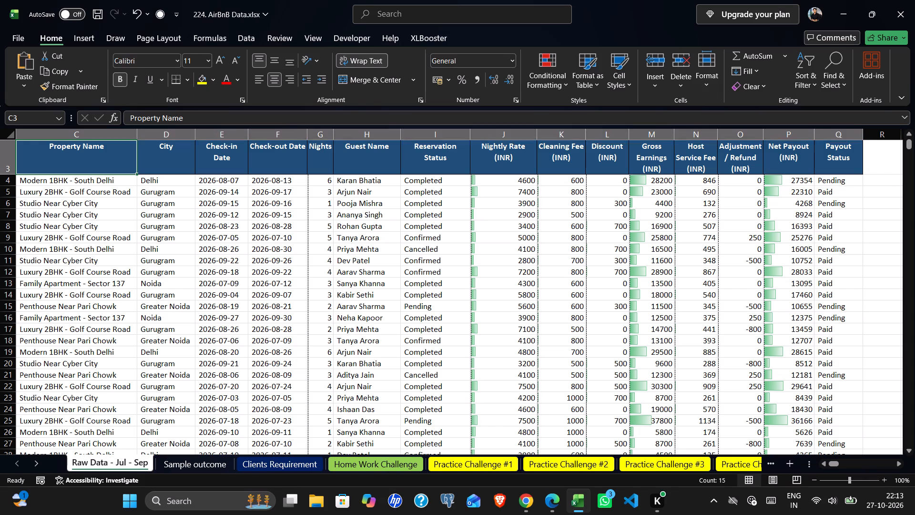
pyautogui.hotkey('ctrl', 'shift', 'Down')
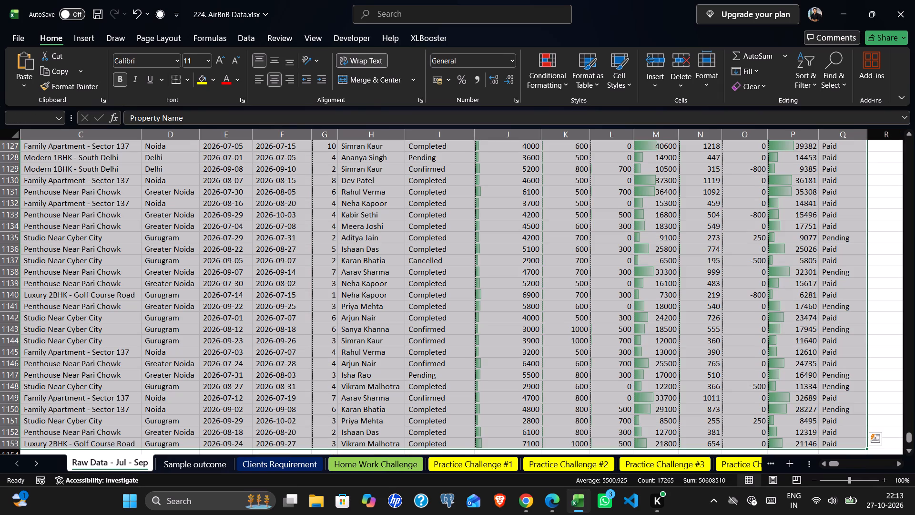
pyautogui.click(345, 37)
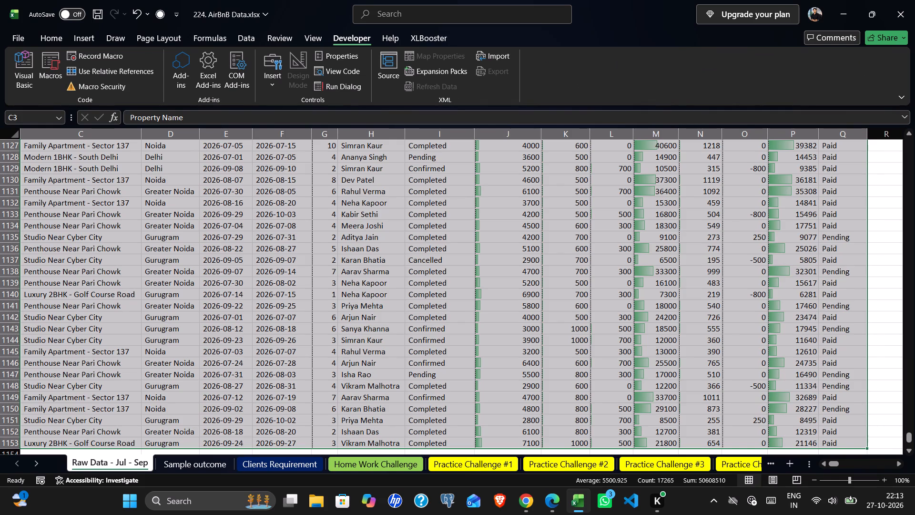
pyautogui.click(51, 31)
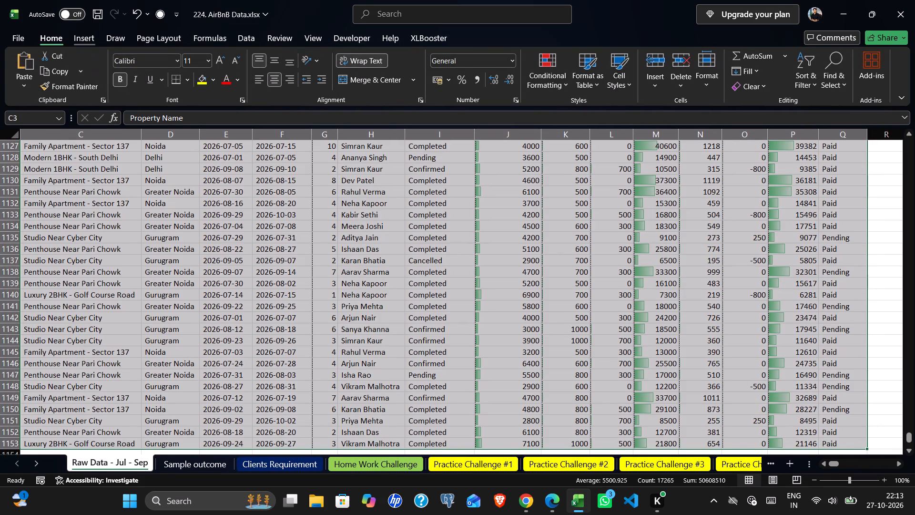
pyautogui.click(80, 35)
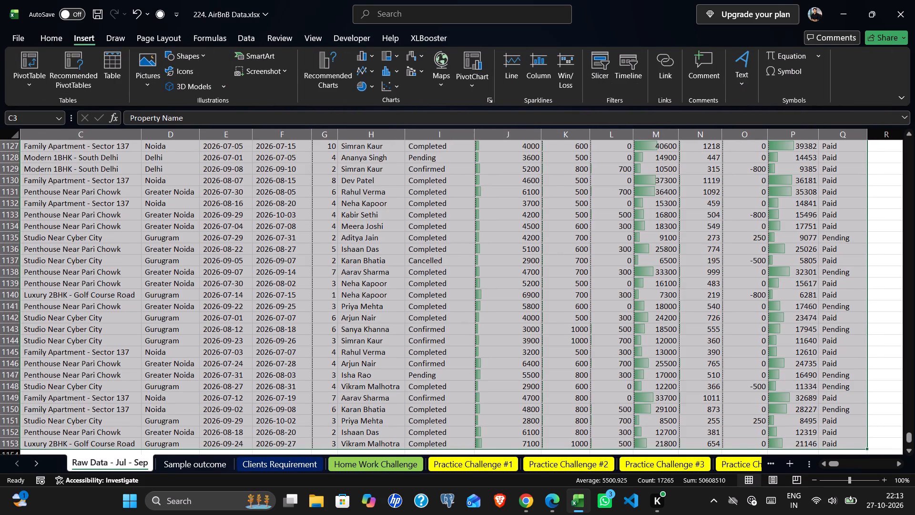
pyautogui.click(33, 82)
pyautogui.click(60, 105)
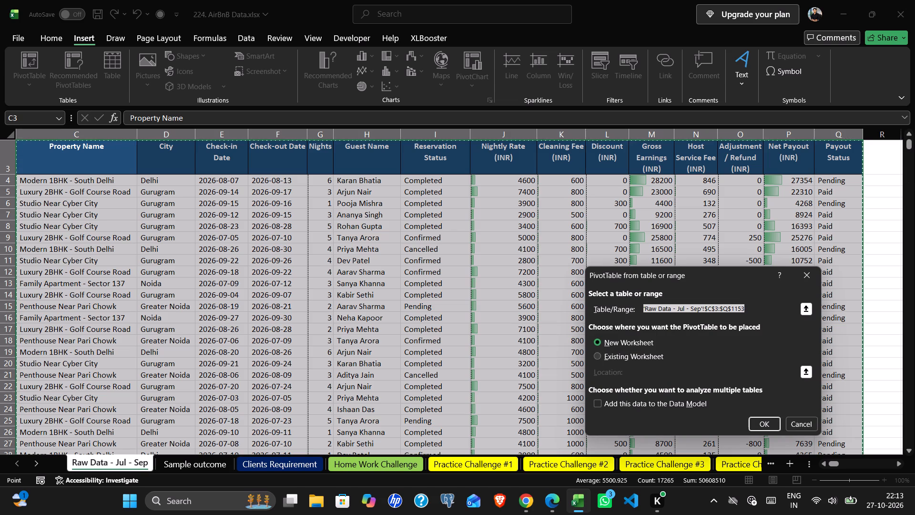
pyautogui.click(763, 425)
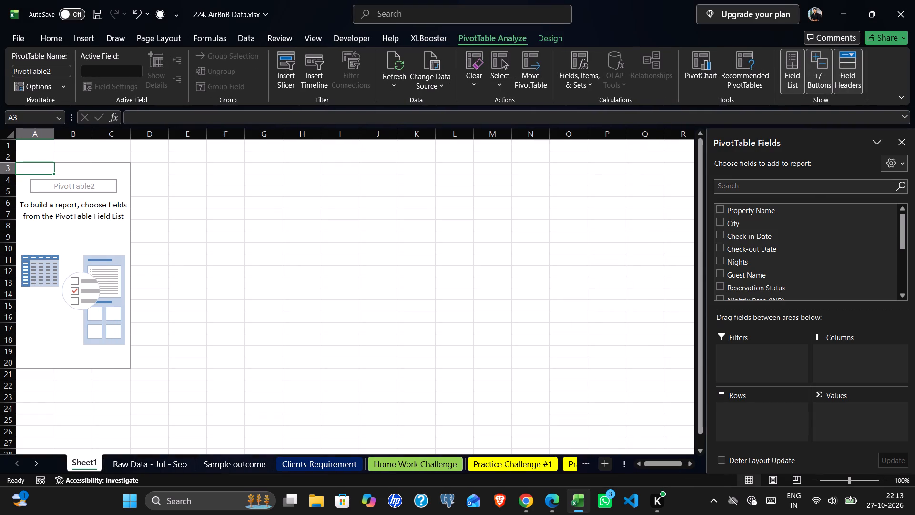
# Add the City field to the PivotTable rows.
pyautogui.tripleClick(639, 465)
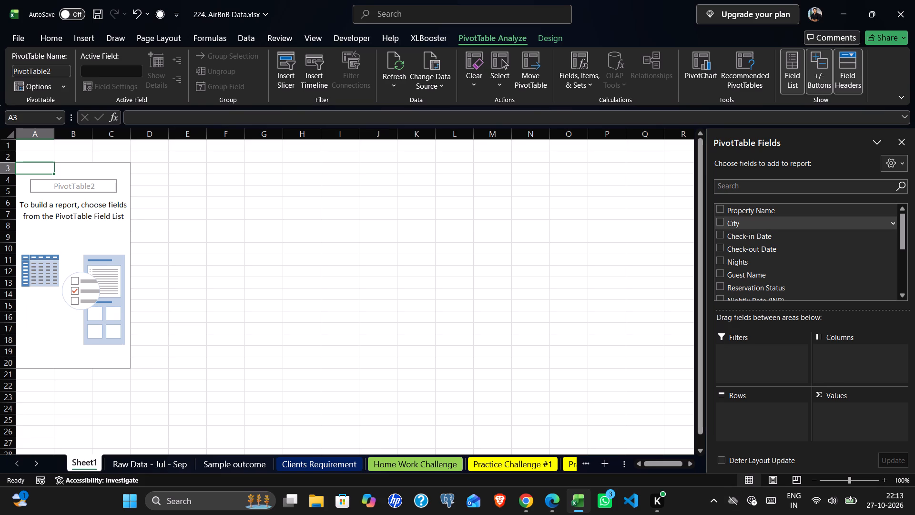
pyautogui.moveTo(740, 225); pyautogui.dragTo(739, 412)
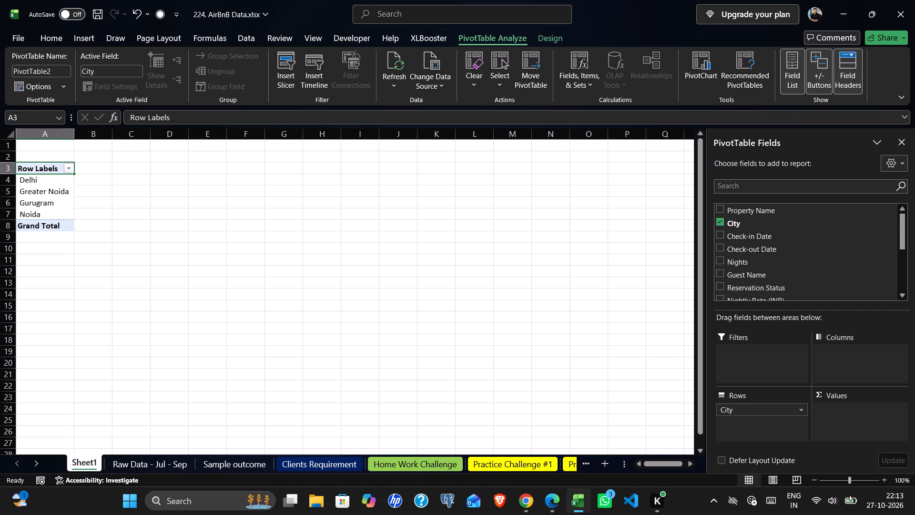
# Insert a Clustered Column PivotChart from the city PivotTable and place it over roughly columns H to O.
pyautogui.click(701, 75)
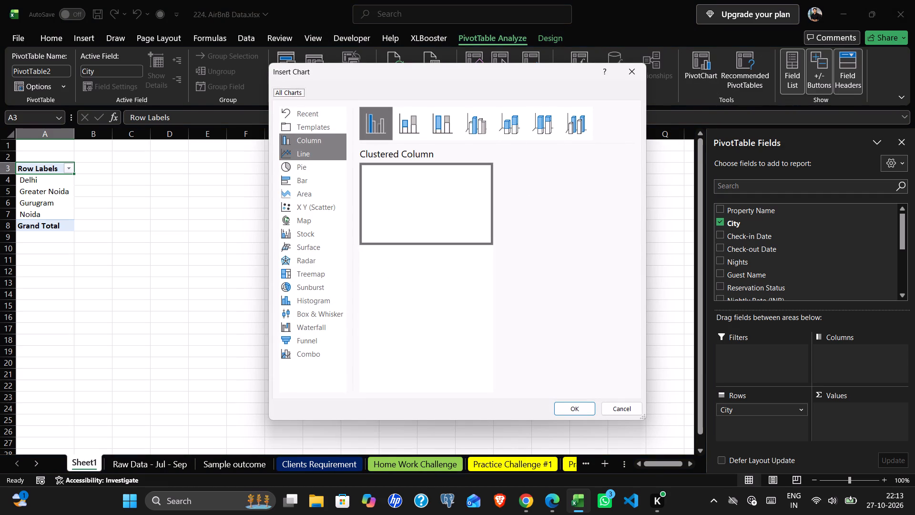
pyautogui.click(303, 144)
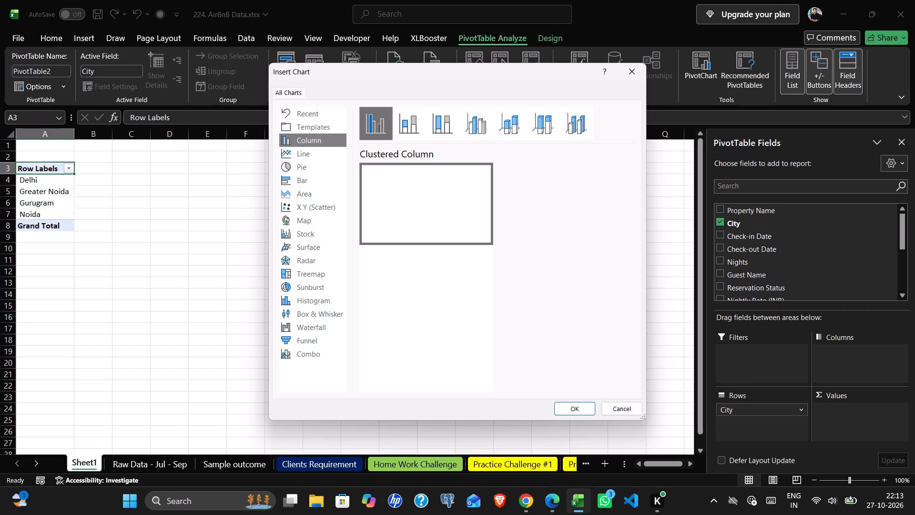
pyautogui.click(580, 407)
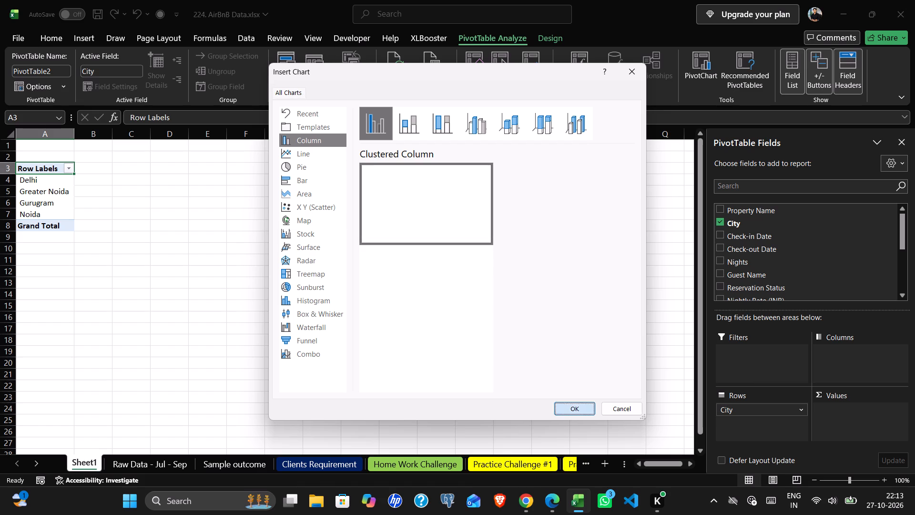
pyautogui.moveTo(386, 300); pyautogui.dragTo(417, 238)
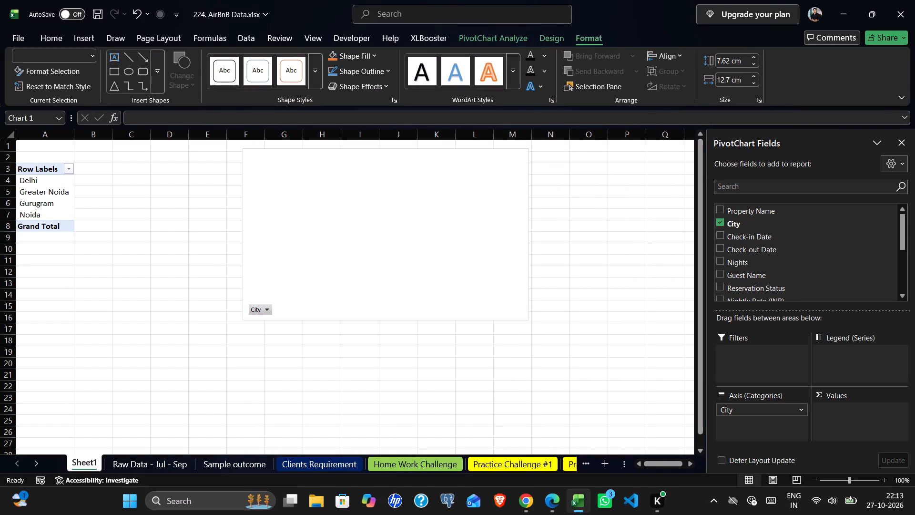
pyautogui.moveTo(417, 238); pyautogui.dragTo(478, 257)
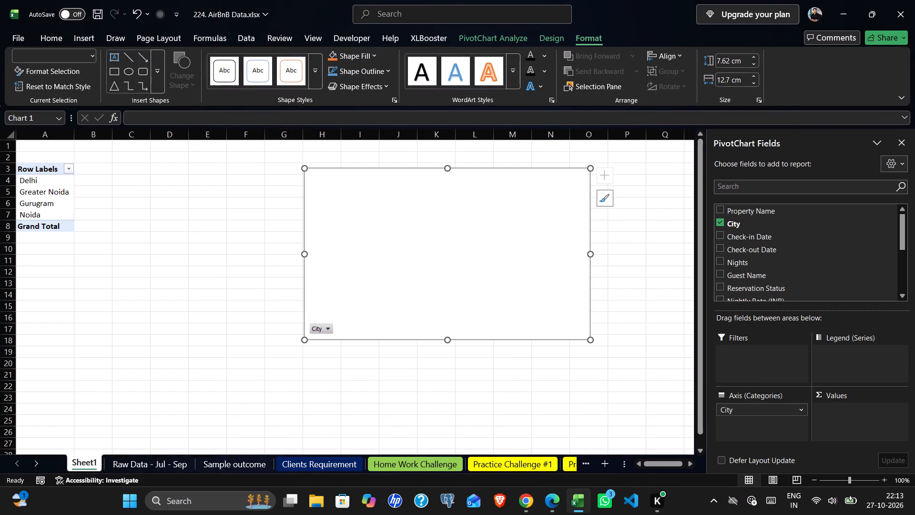
# Add the Property Name field beneath City in the PivotTable rows.
pyautogui.click(173, 300)
pyautogui.click(68, 214)
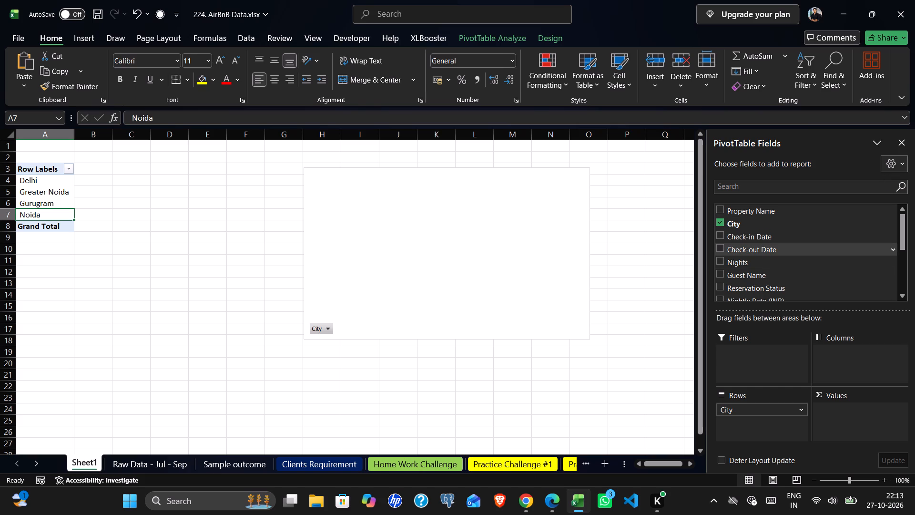
pyautogui.scroll(-1, 806, 257)
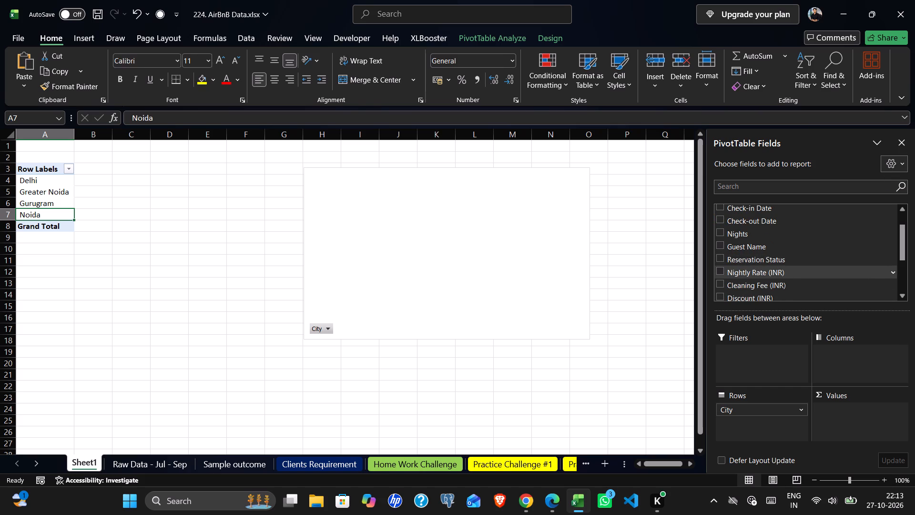
pyautogui.scroll(-1, 776, 261)
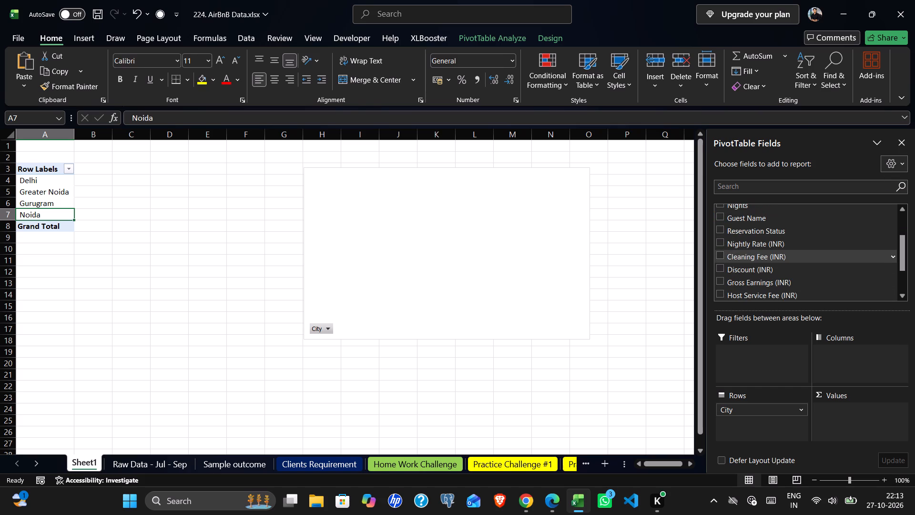
pyautogui.scroll(-2, 798, 265)
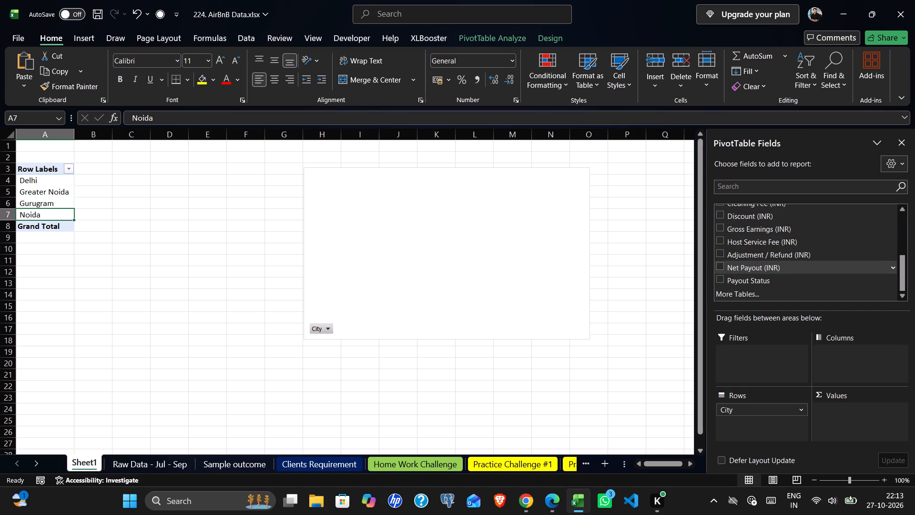
pyautogui.scroll(3, 781, 257)
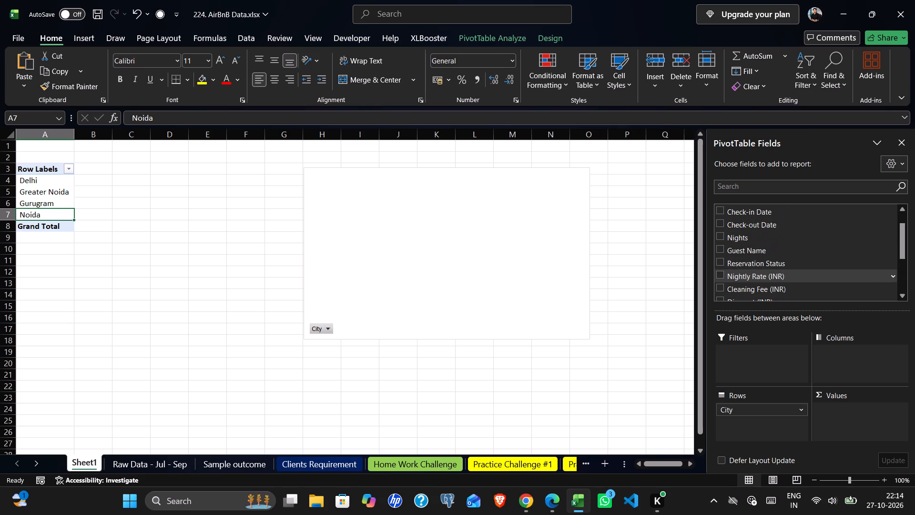
pyautogui.scroll(1, 770, 264)
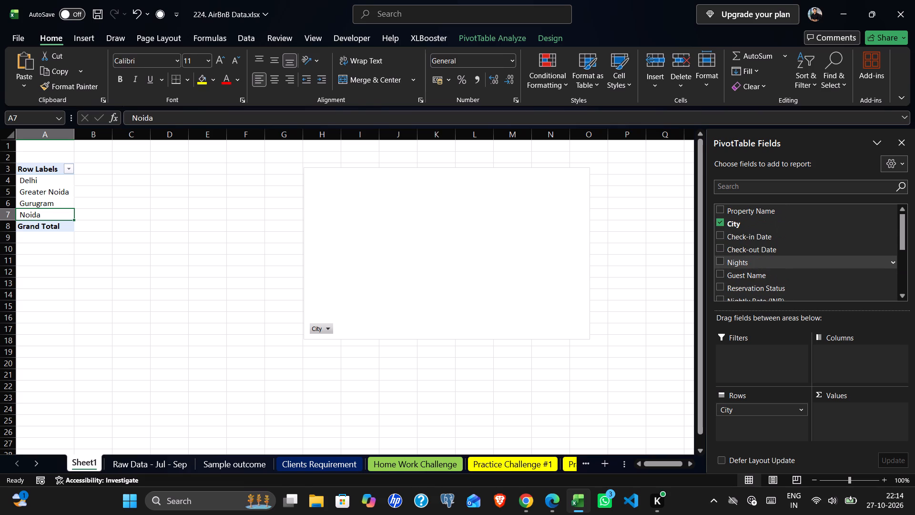
pyautogui.scroll(1, 772, 262)
pyautogui.moveTo(747, 212); pyautogui.dragTo(714, 360)
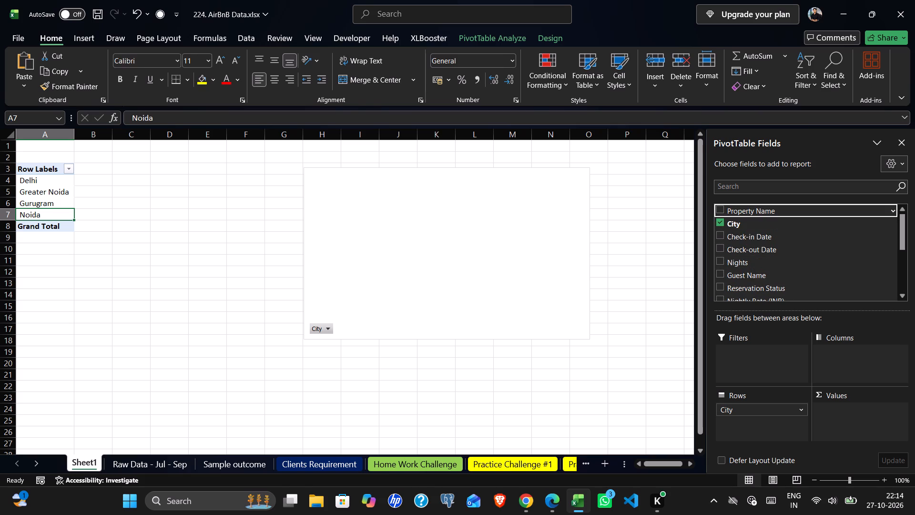
pyautogui.moveTo(714, 360); pyautogui.dragTo(743, 424)
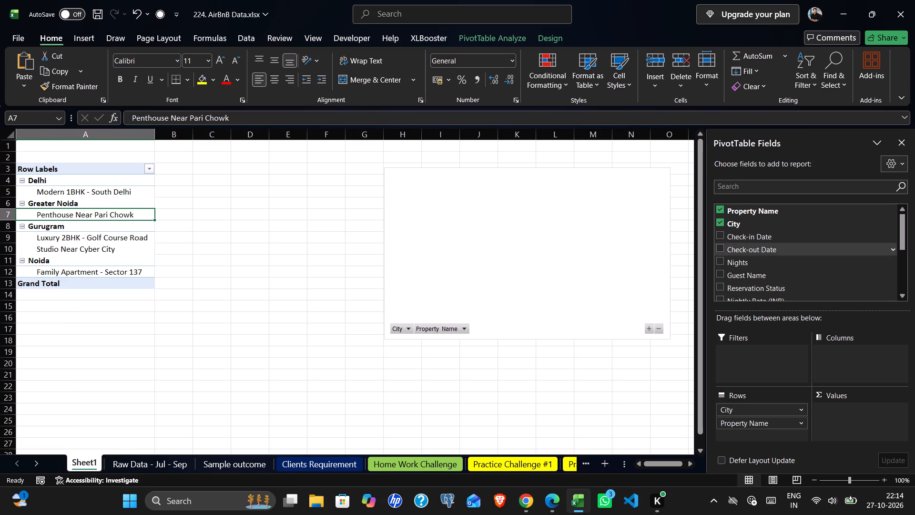
# Add Net Payout (INR) and Gross Earnings (INR), in that order, as summed values of the PivotTable.
pyautogui.scroll(-1, 785, 275)
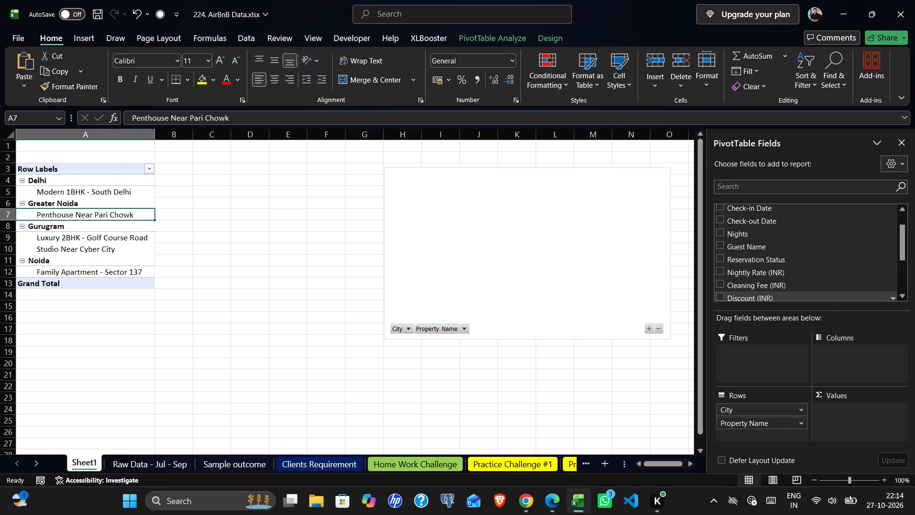
pyautogui.scroll(-2, 786, 279)
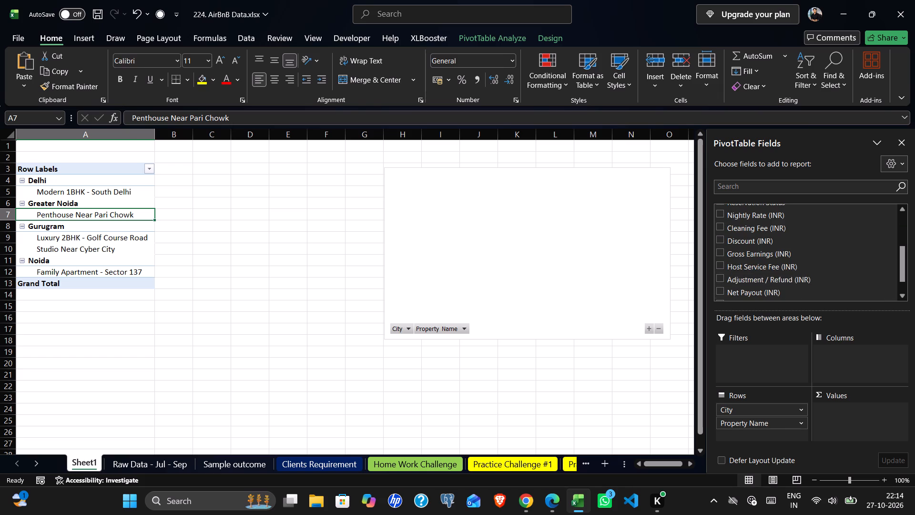
pyautogui.moveTo(762, 293); pyautogui.dragTo(837, 418)
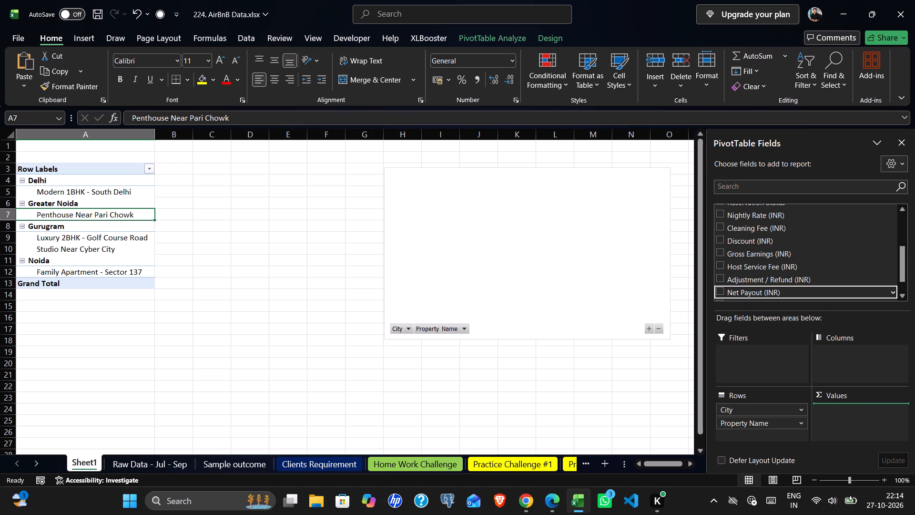
pyautogui.moveTo(837, 418); pyautogui.dragTo(837, 412)
pyautogui.moveTo(756, 255); pyautogui.dragTo(787, 312)
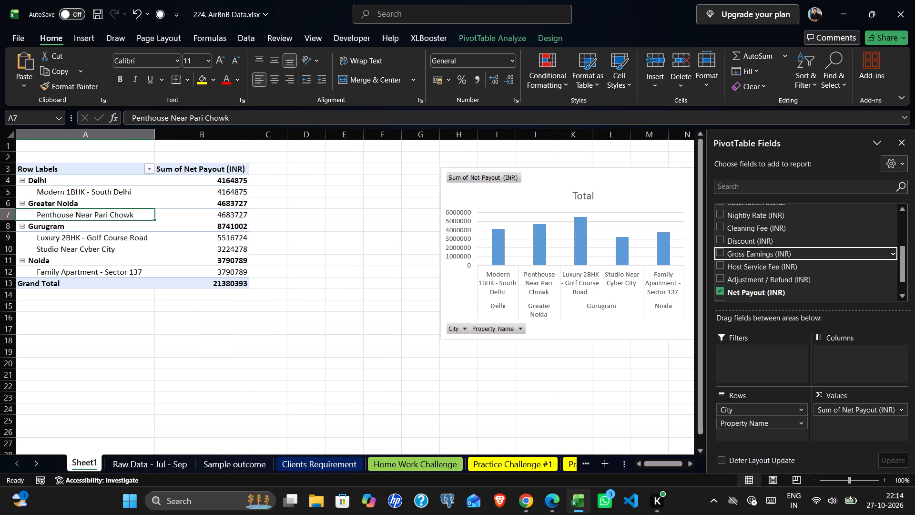
pyautogui.moveTo(787, 312); pyautogui.dragTo(852, 428)
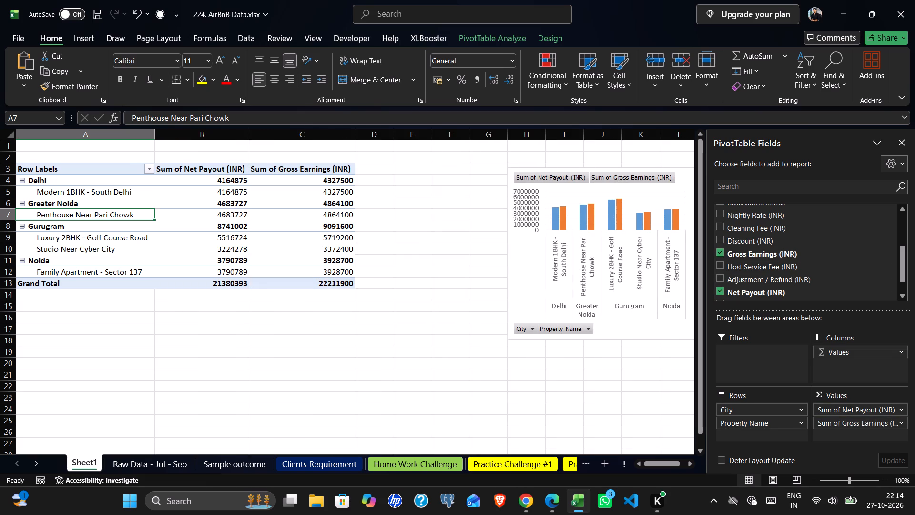
# Move the PivotChart close beside the PivotTable, over columns D to L, enlarge it slightly and narrow the fields pane.
pyautogui.moveTo(616, 259); pyautogui.dragTo(550, 270)
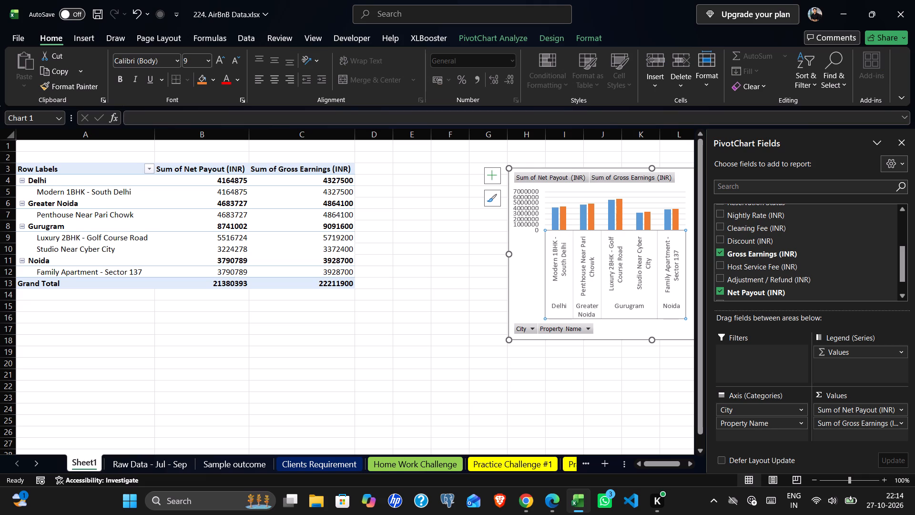
pyautogui.moveTo(611, 166); pyautogui.dragTo(488, 168)
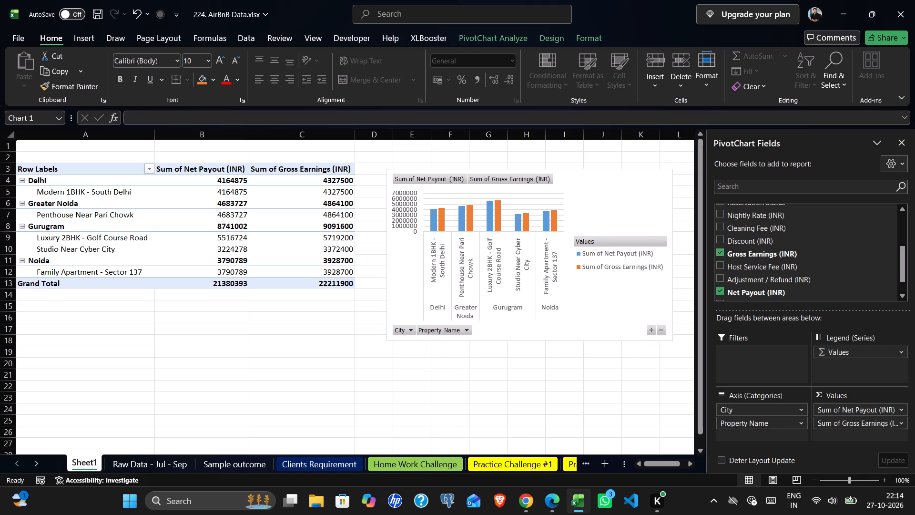
pyautogui.moveTo(488, 168); pyautogui.dragTo(472, 174)
pyautogui.moveTo(652, 346); pyautogui.dragTo(638, 333)
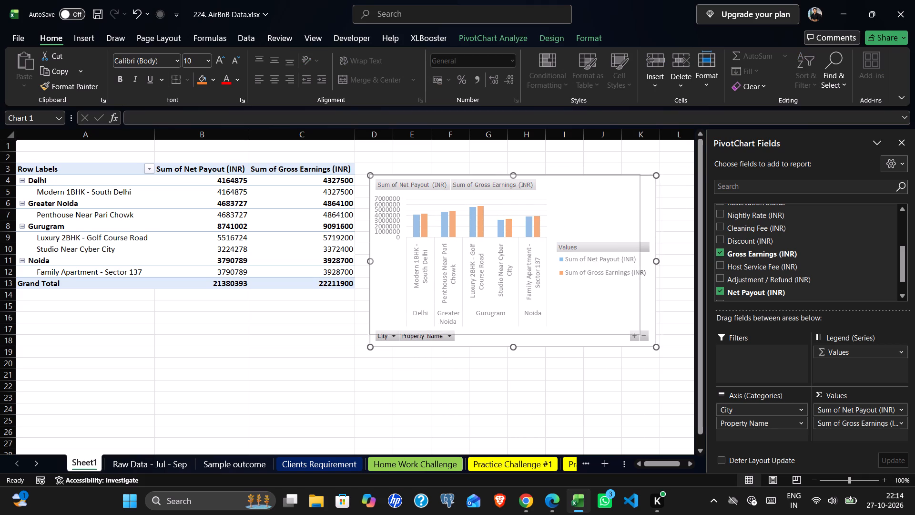
pyautogui.moveTo(638, 333); pyautogui.dragTo(614, 318)
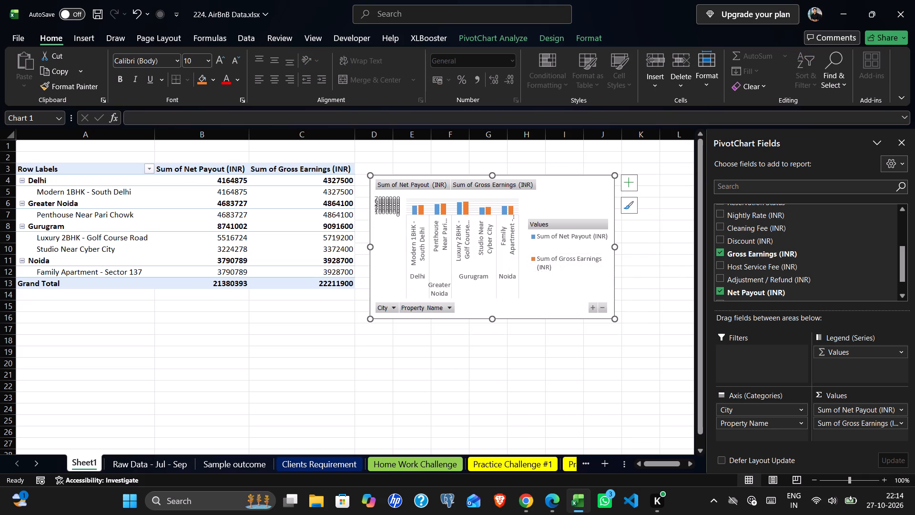
pyautogui.moveTo(615, 319); pyautogui.dragTo(672, 355)
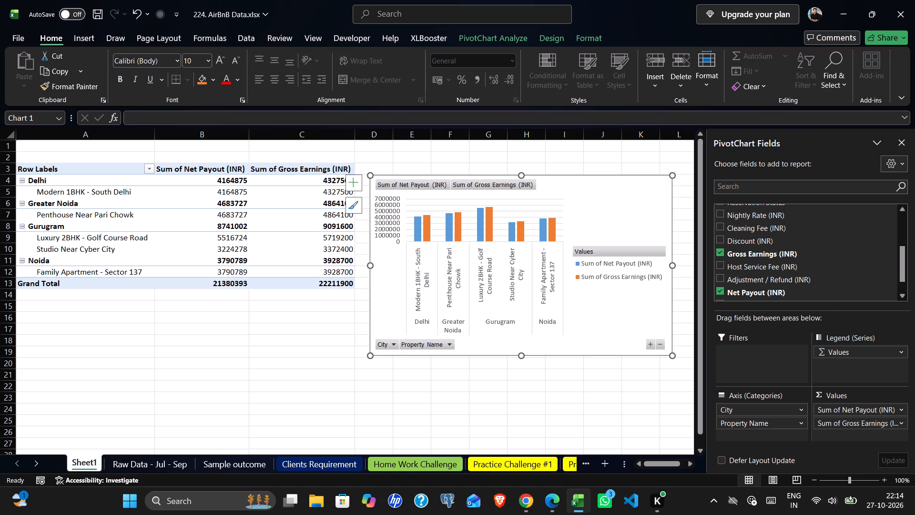
pyautogui.moveTo(706, 309); pyautogui.dragTo(740, 317)
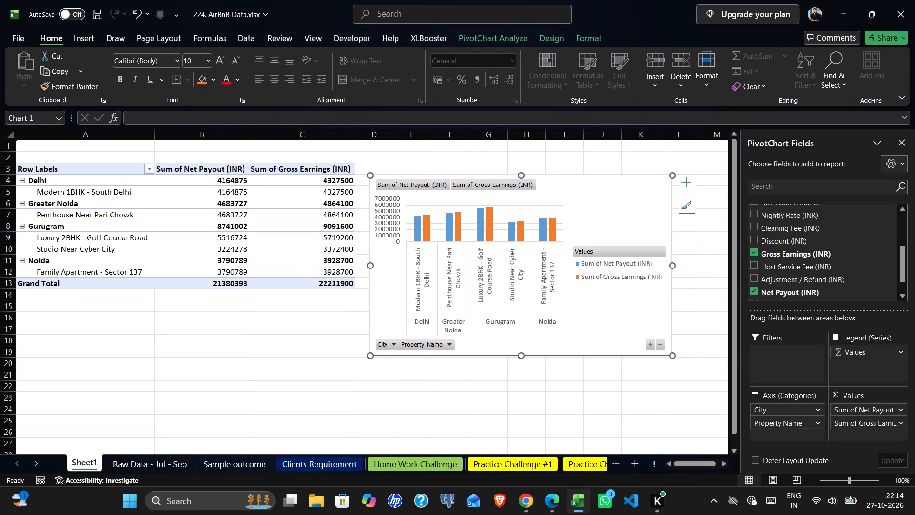
pyautogui.moveTo(672, 230); pyautogui.dragTo(689, 234)
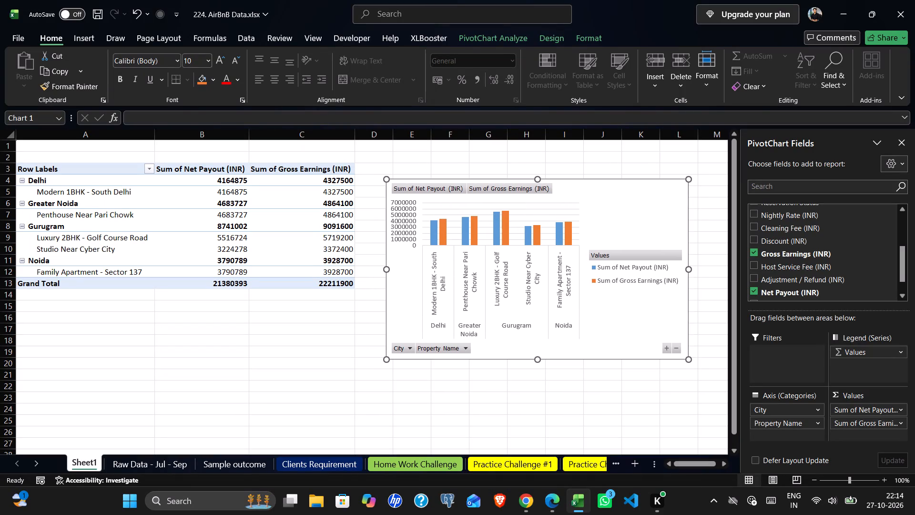
# Widen the PivotChart on both sides so that it spans roughly columns D to L.
pyautogui.moveTo(688, 270); pyautogui.dragTo(717, 275)
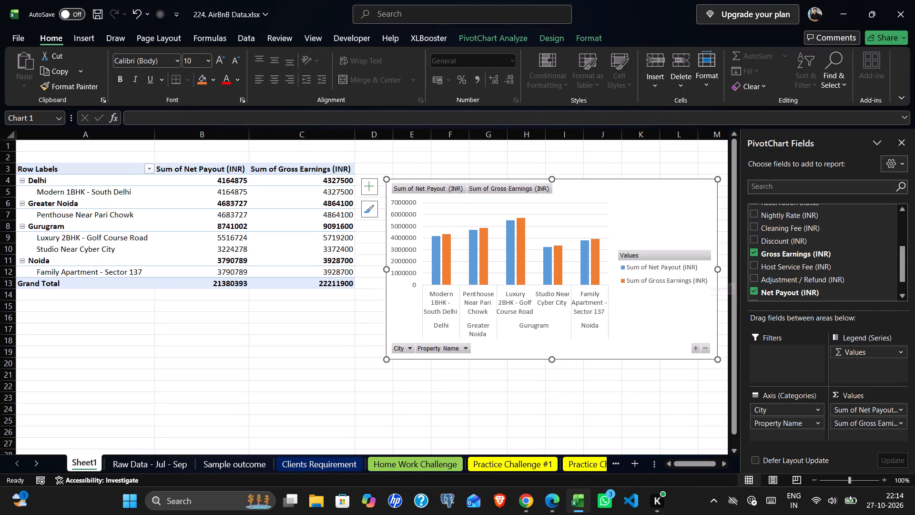
pyautogui.moveTo(384, 271); pyautogui.dragTo(370, 272)
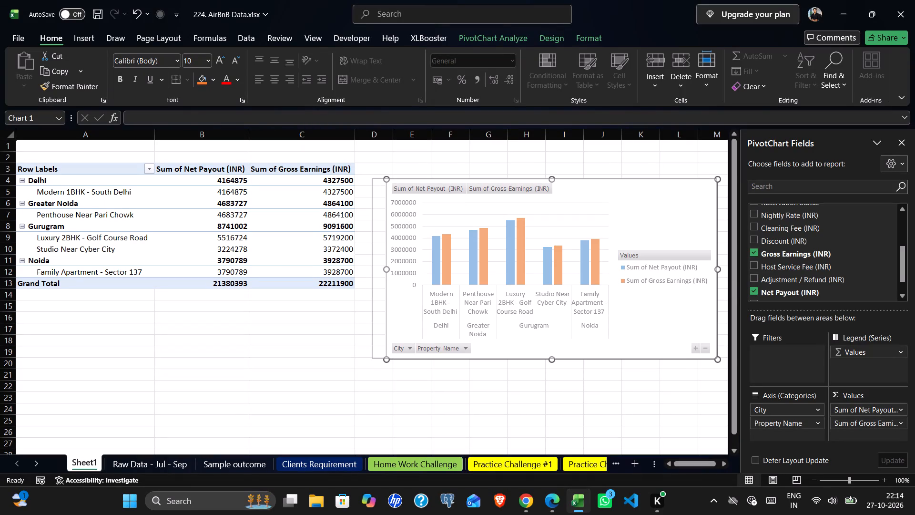
pyautogui.moveTo(370, 272); pyautogui.dragTo(366, 274)
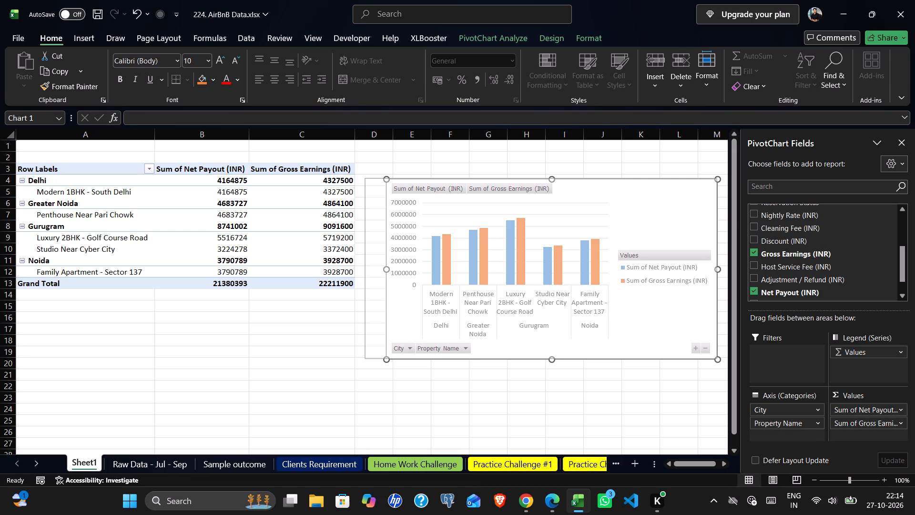
pyautogui.moveTo(366, 274); pyautogui.dragTo(380, 278)
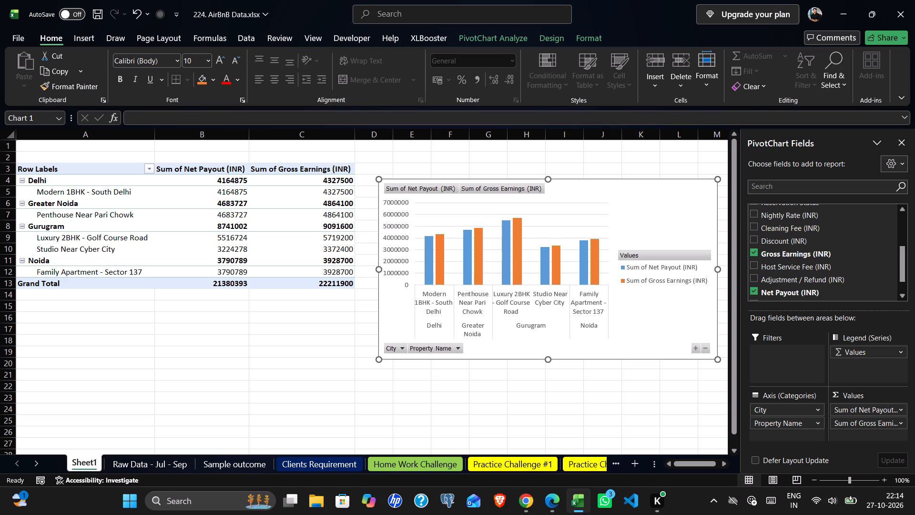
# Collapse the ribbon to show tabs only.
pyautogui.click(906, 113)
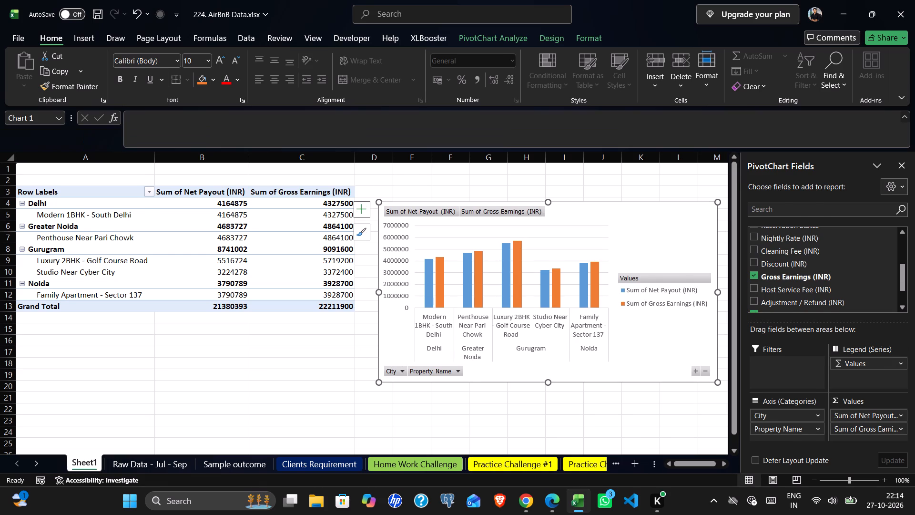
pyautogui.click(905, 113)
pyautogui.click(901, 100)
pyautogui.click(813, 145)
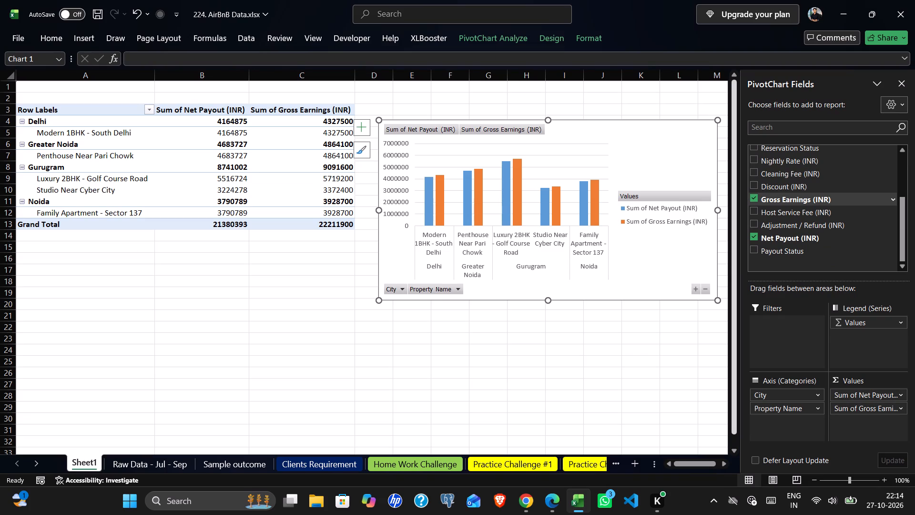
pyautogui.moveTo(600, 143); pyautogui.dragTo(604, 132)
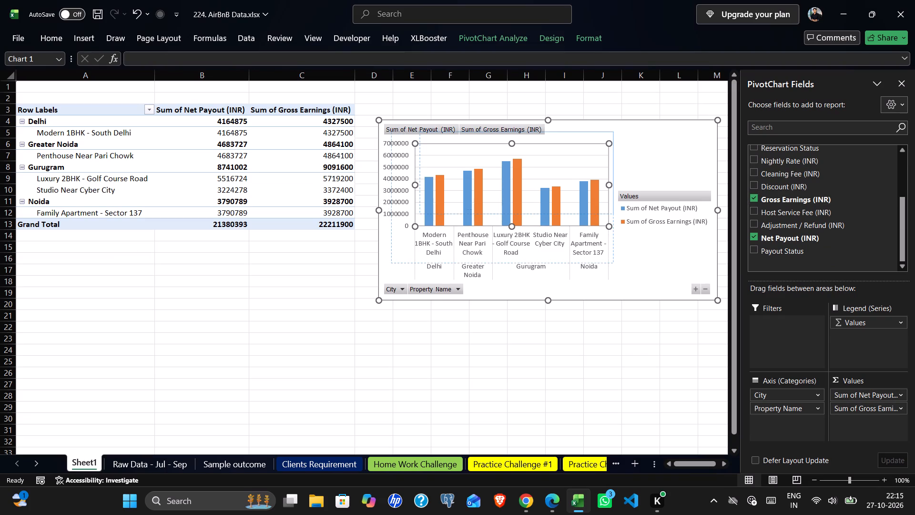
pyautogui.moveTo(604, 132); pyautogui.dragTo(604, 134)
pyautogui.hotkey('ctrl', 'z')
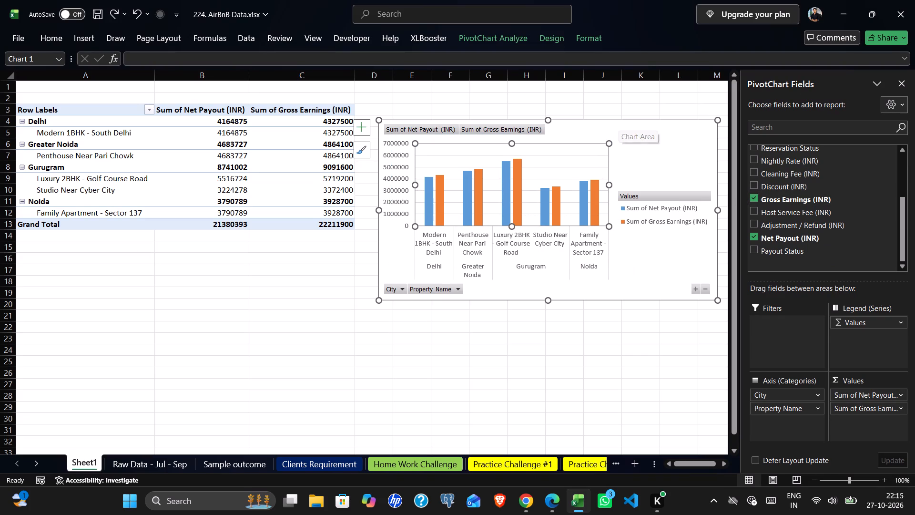
# Move the PivotChart directly beneath the PivotTable and resize it to cover columns A to C, about rows 14 to 27.
pyautogui.moveTo(619, 121); pyautogui.dragTo(271, 237)
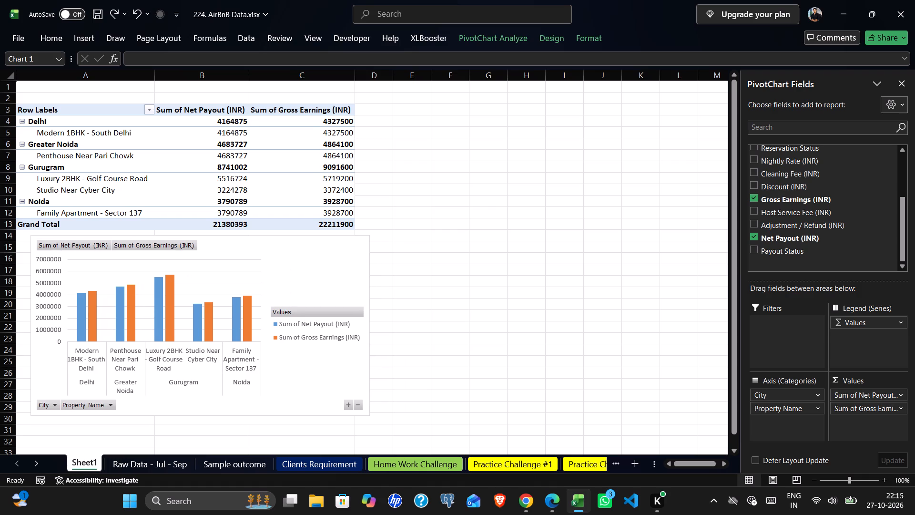
pyautogui.moveTo(271, 237); pyautogui.dragTo(255, 237)
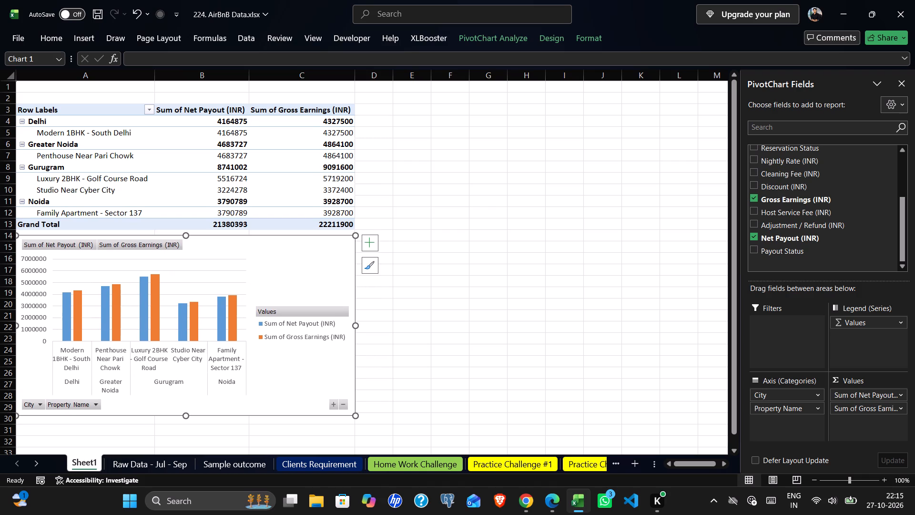
pyautogui.moveTo(354, 416); pyautogui.dragTo(333, 393)
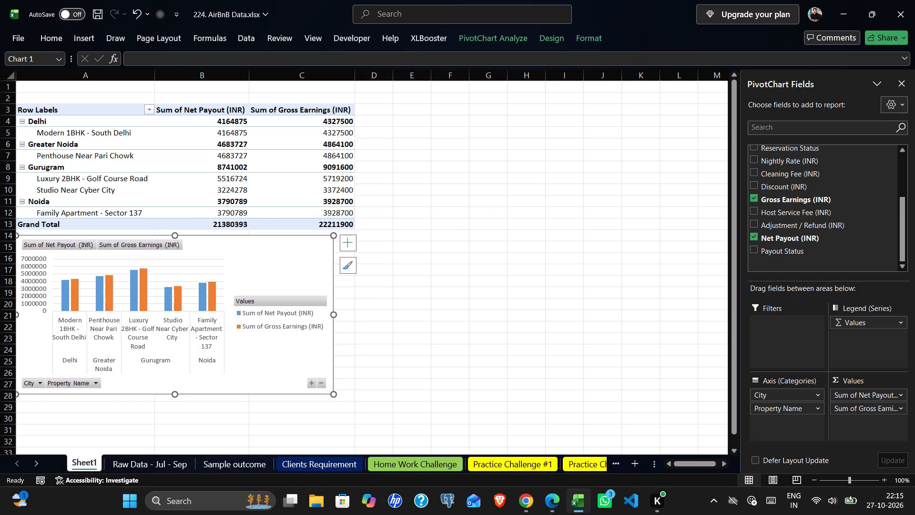
pyautogui.click(254, 262)
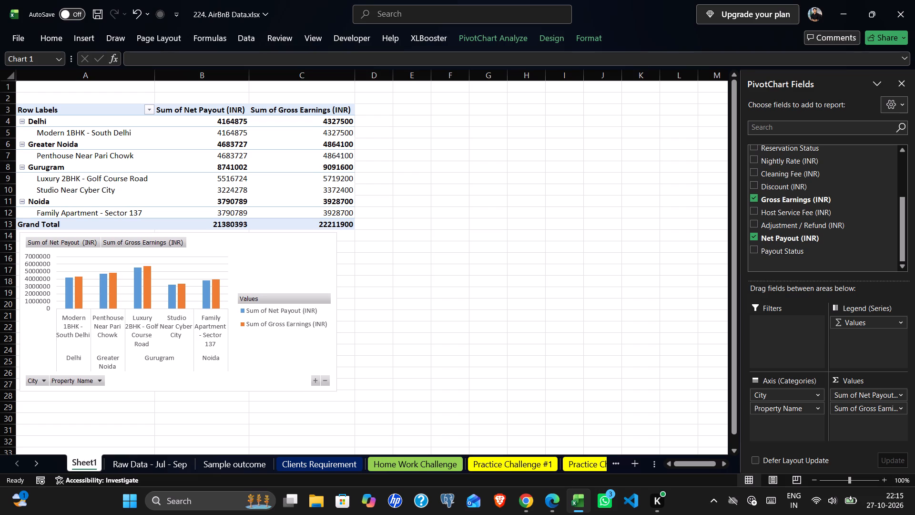
pyautogui.moveTo(334, 312); pyautogui.dragTo(352, 314)
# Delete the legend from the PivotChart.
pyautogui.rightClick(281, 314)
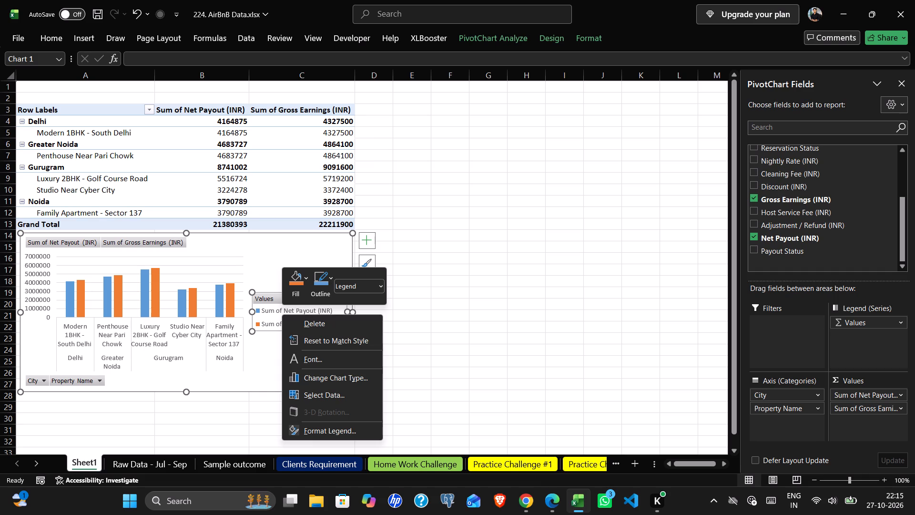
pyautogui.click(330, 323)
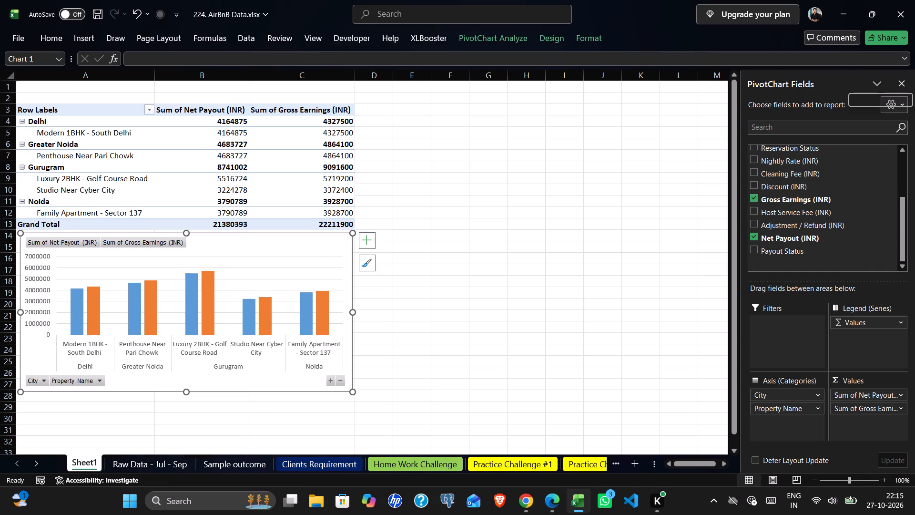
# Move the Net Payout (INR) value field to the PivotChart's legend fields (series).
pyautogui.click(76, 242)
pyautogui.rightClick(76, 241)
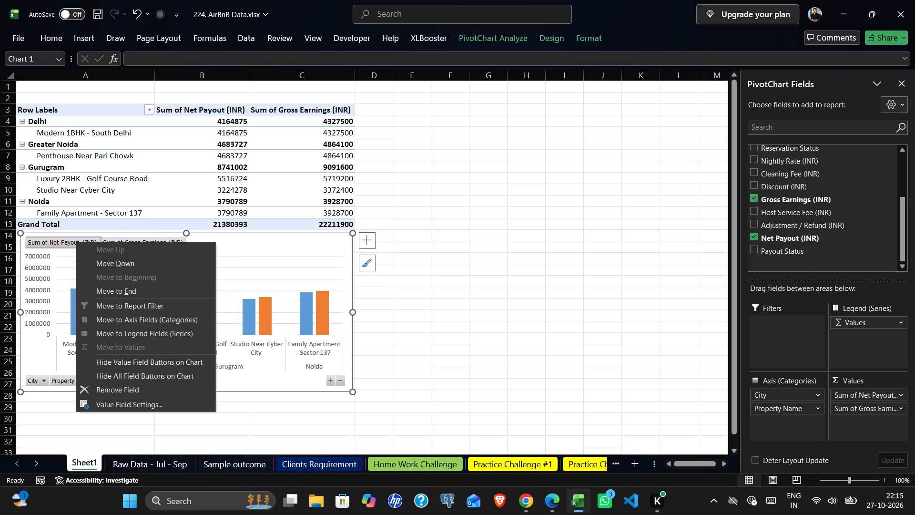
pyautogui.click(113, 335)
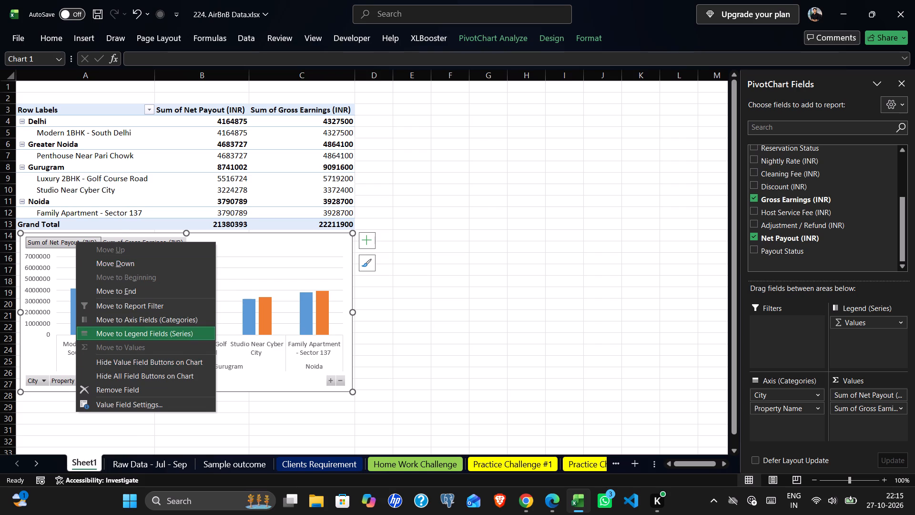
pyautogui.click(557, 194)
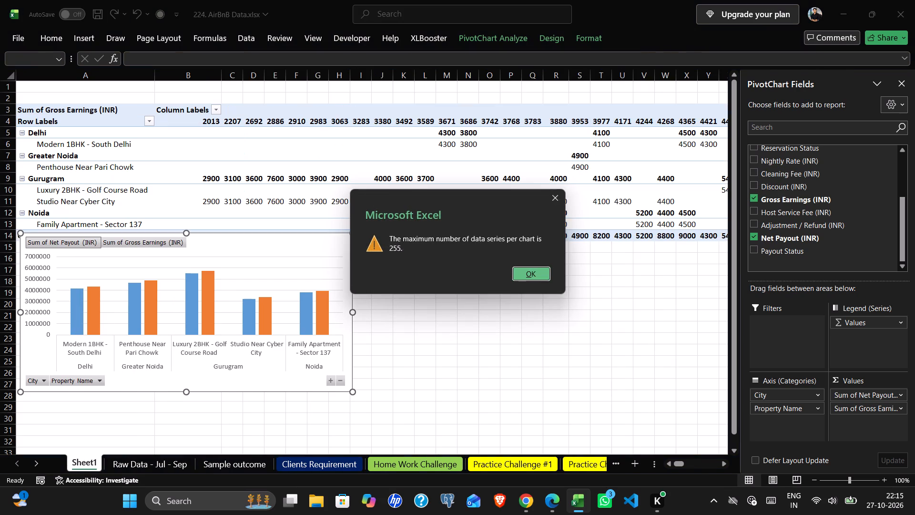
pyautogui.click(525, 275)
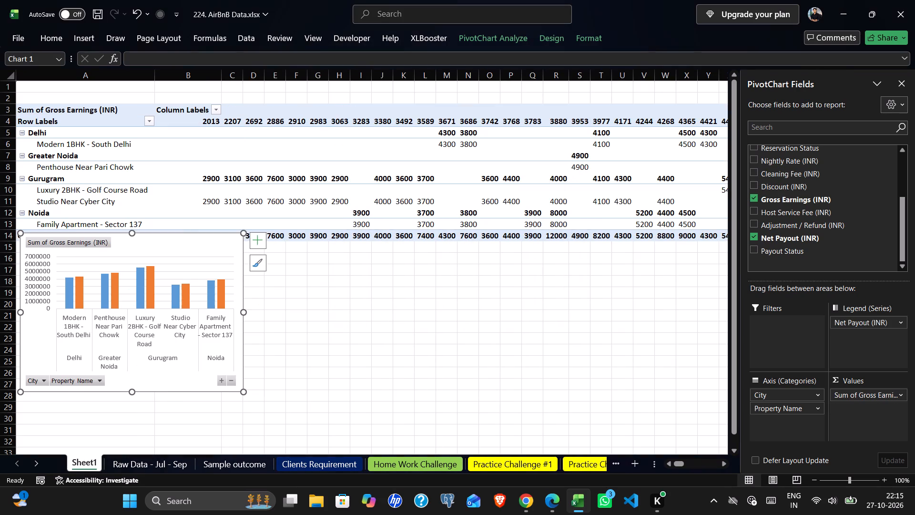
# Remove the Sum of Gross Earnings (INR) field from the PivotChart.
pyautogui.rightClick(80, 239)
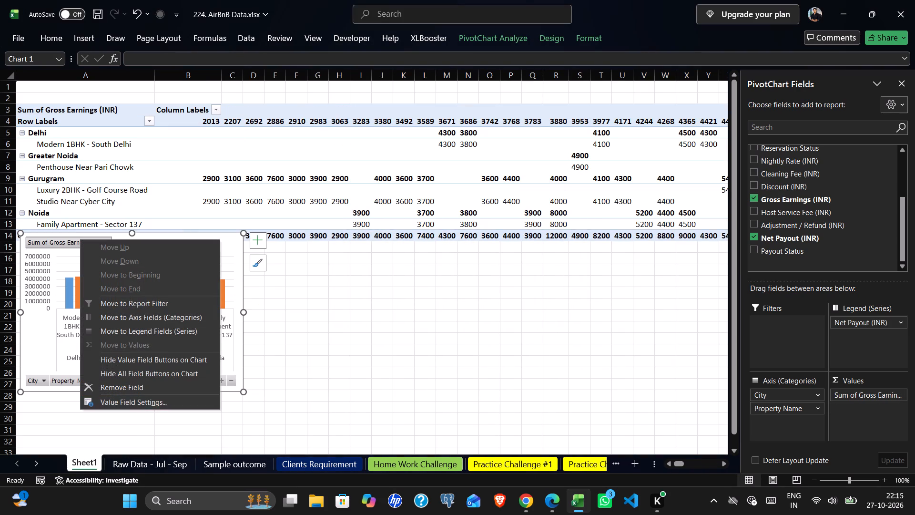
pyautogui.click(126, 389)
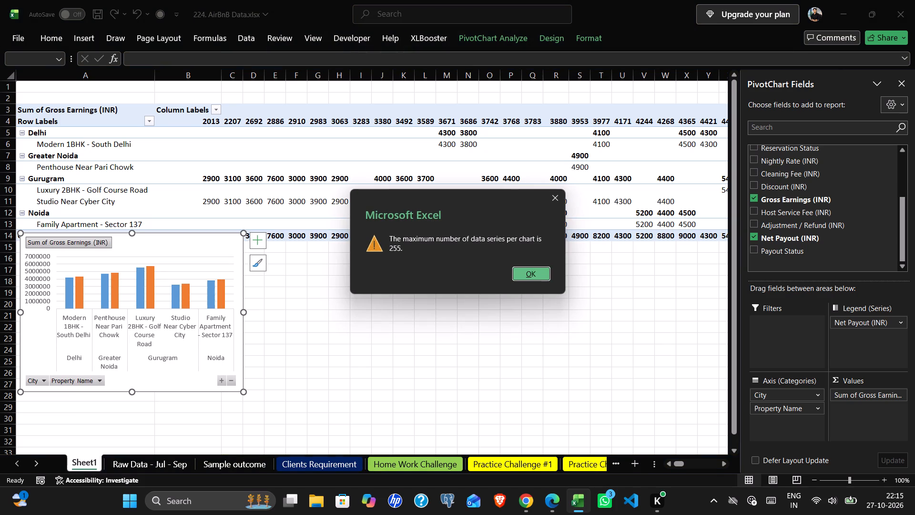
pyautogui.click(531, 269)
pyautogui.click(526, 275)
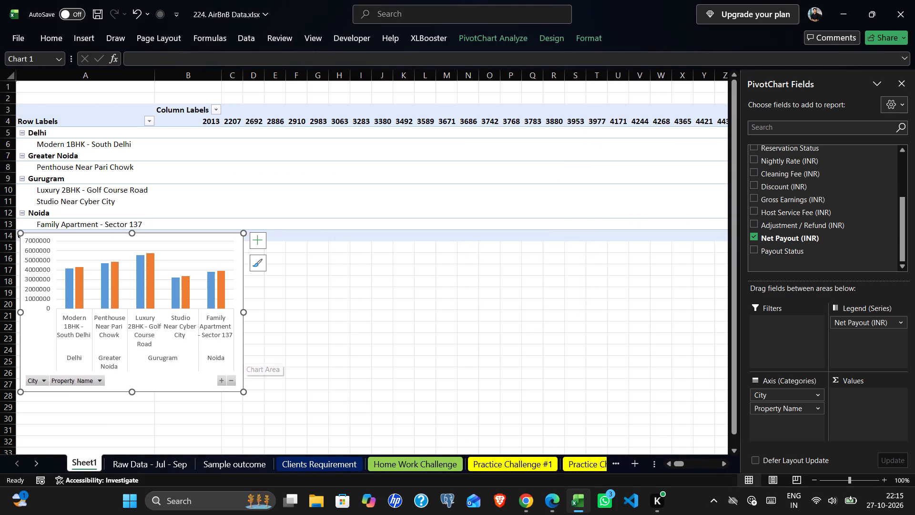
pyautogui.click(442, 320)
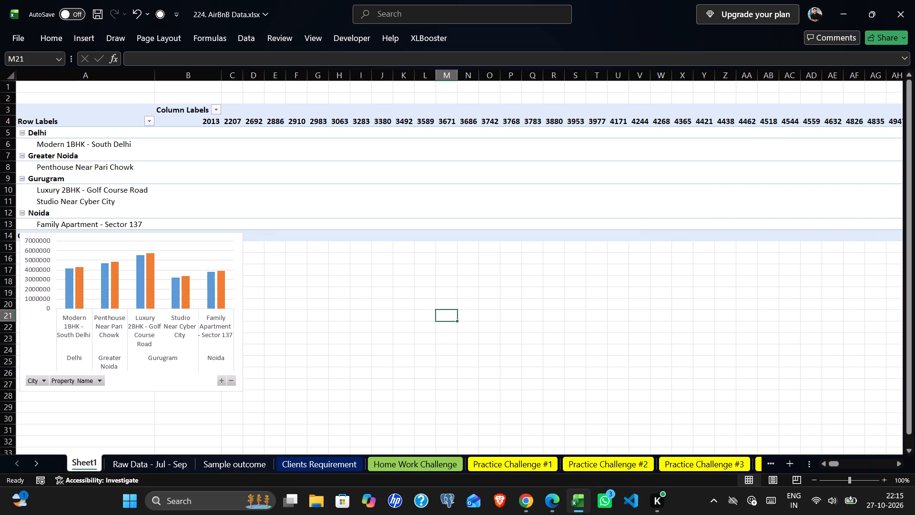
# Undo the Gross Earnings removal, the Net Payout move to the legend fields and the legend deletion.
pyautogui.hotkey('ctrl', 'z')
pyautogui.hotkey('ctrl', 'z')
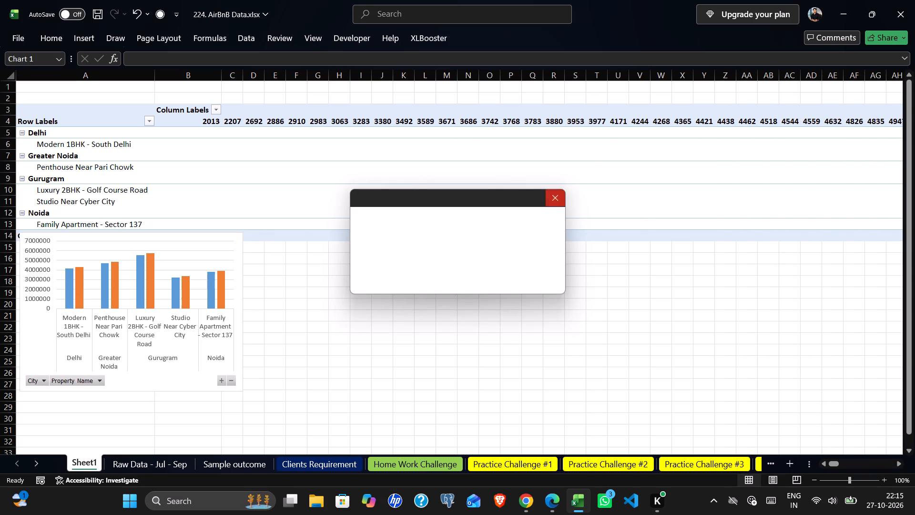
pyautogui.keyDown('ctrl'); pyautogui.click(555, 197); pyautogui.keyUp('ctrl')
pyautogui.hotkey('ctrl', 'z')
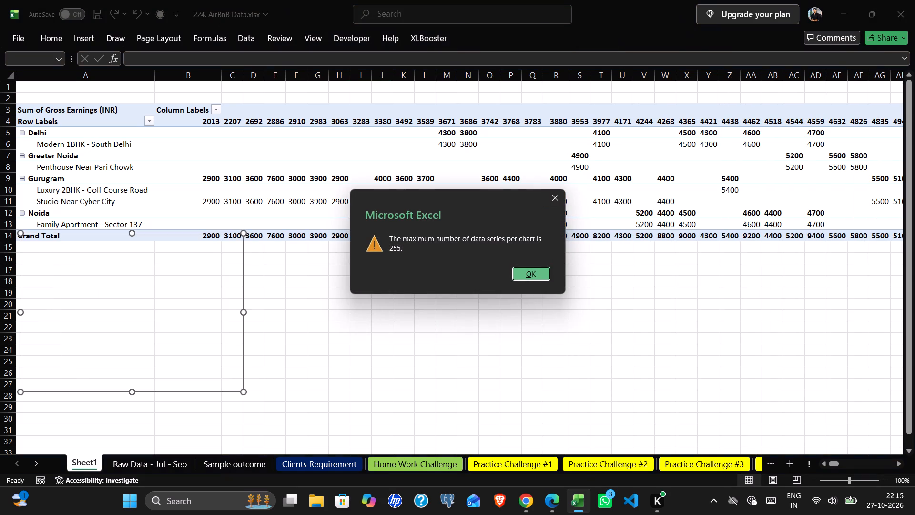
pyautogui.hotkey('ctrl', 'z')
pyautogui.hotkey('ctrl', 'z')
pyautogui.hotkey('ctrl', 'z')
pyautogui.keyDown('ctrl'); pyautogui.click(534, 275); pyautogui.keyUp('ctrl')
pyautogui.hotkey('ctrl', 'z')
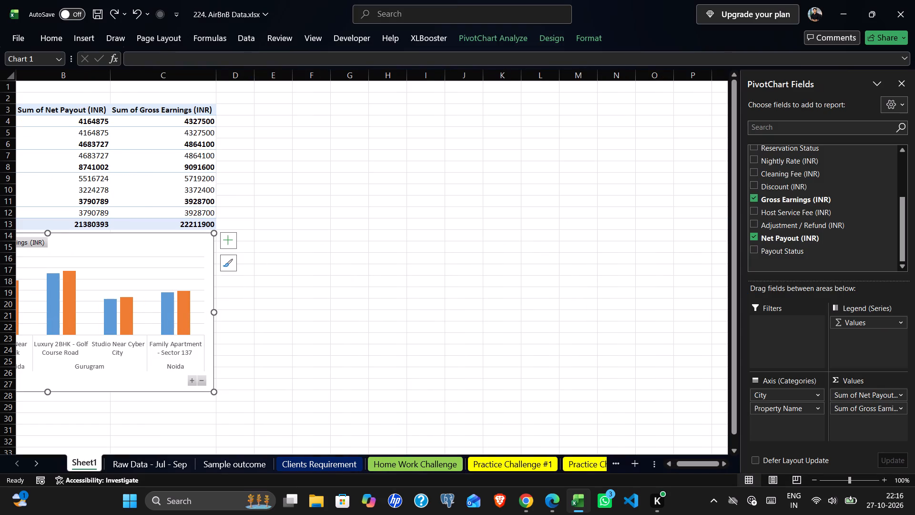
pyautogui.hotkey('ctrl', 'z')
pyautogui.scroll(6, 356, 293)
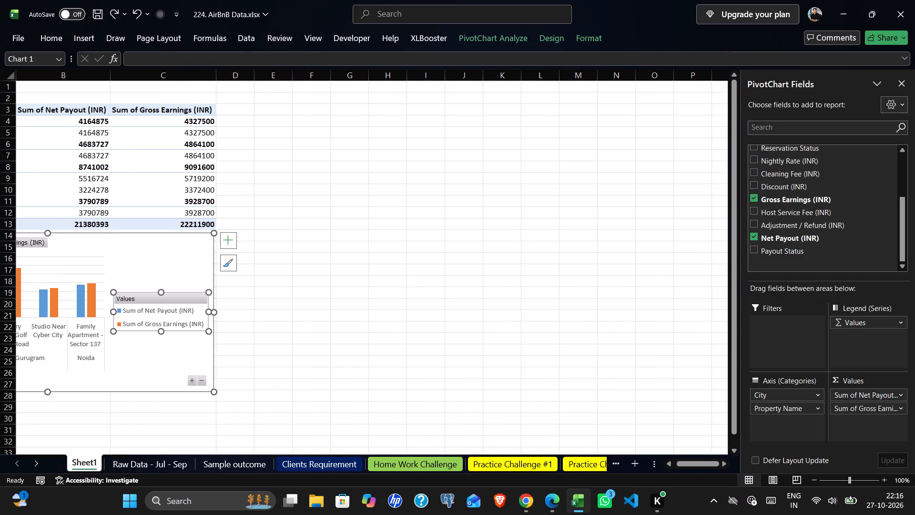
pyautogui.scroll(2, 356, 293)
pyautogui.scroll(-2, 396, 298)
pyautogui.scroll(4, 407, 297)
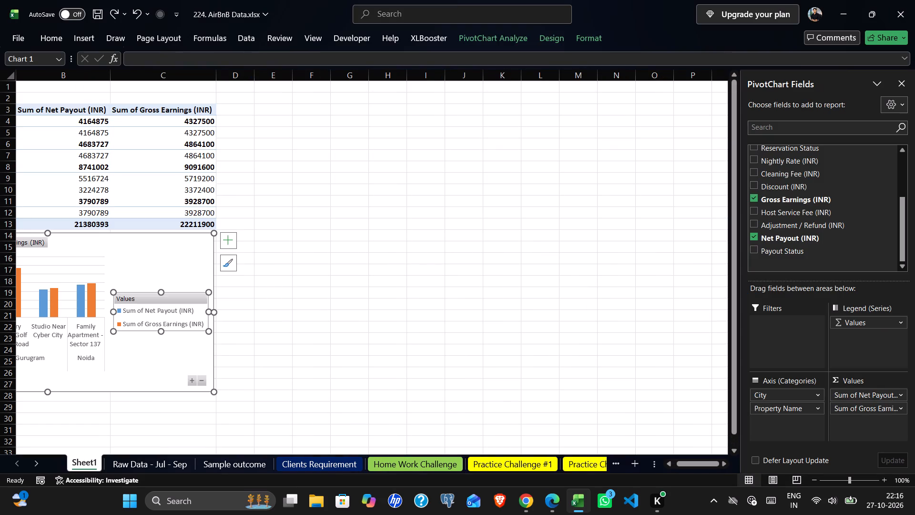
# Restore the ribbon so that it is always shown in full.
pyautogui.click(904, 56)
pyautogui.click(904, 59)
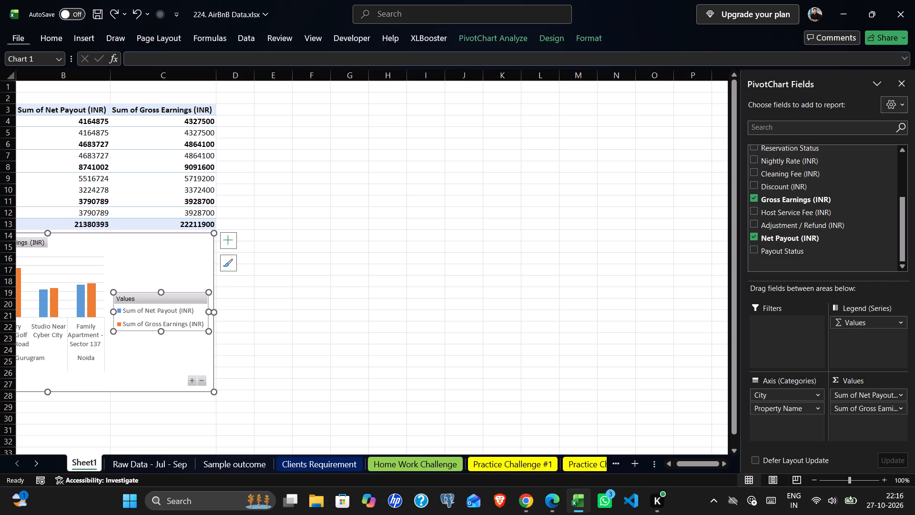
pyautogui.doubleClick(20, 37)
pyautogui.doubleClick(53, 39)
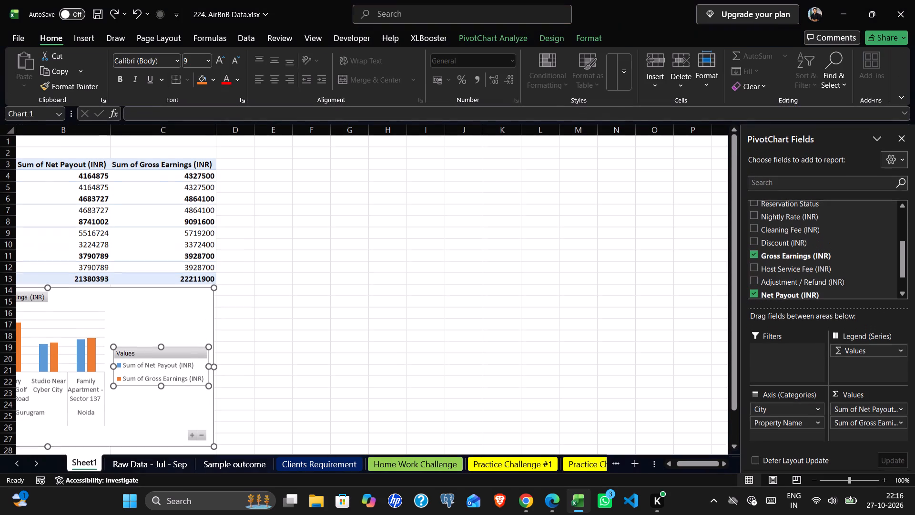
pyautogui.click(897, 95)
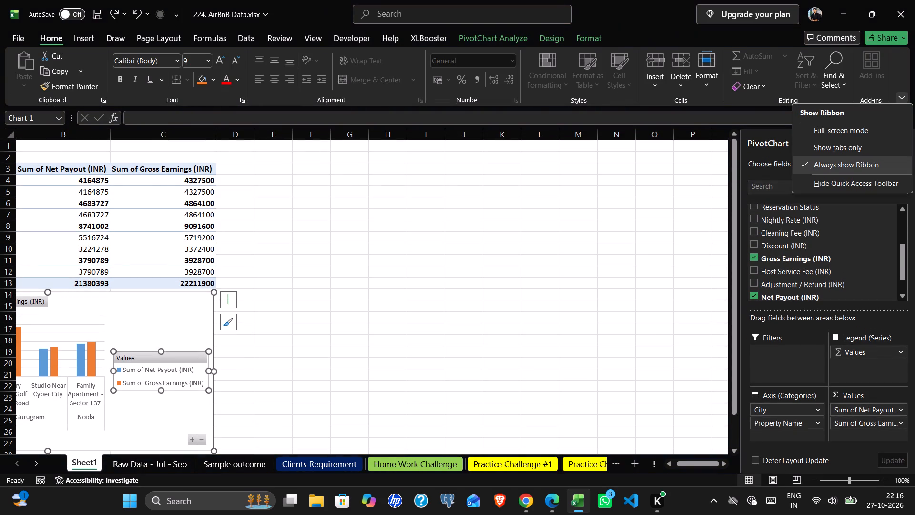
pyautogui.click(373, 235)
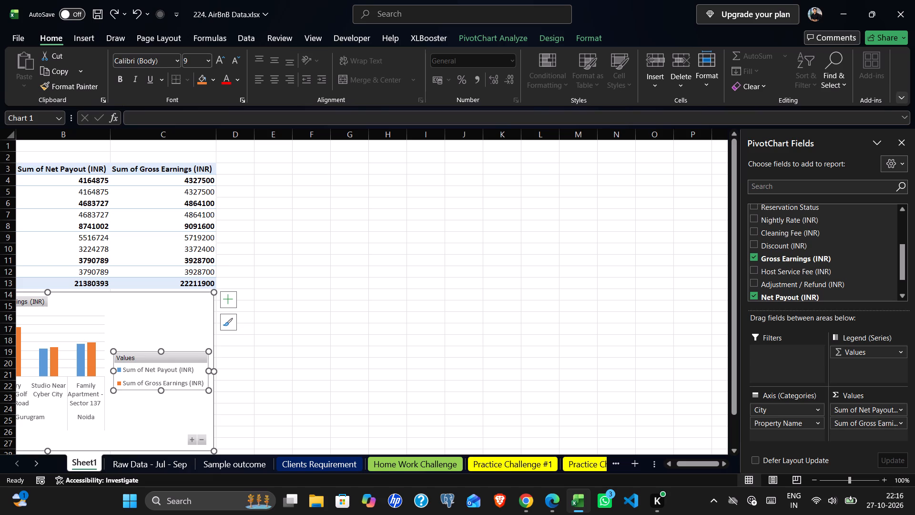
# Move the PivotChart beside the PivotTable, over roughly columns F to N and rows 3 to 16.
pyautogui.moveTo(144, 290); pyautogui.dragTo(323, 285)
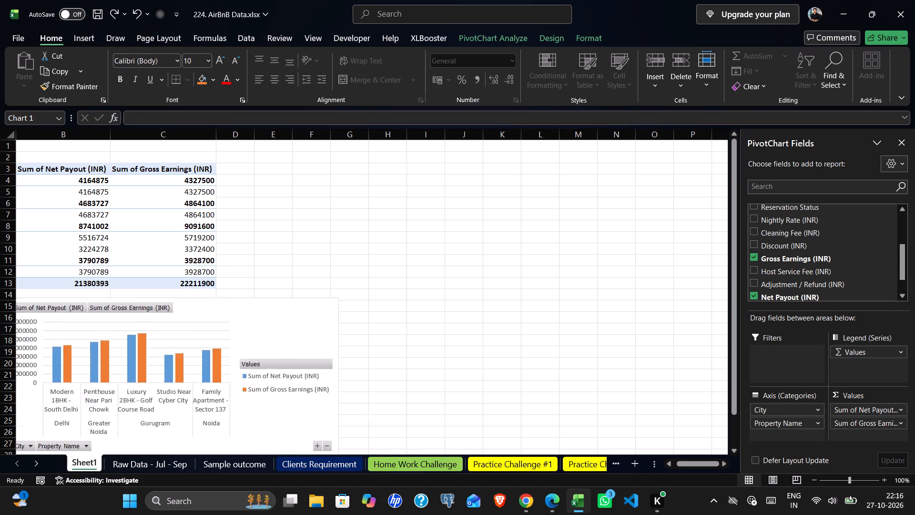
pyautogui.moveTo(323, 285); pyautogui.dragTo(570, 162)
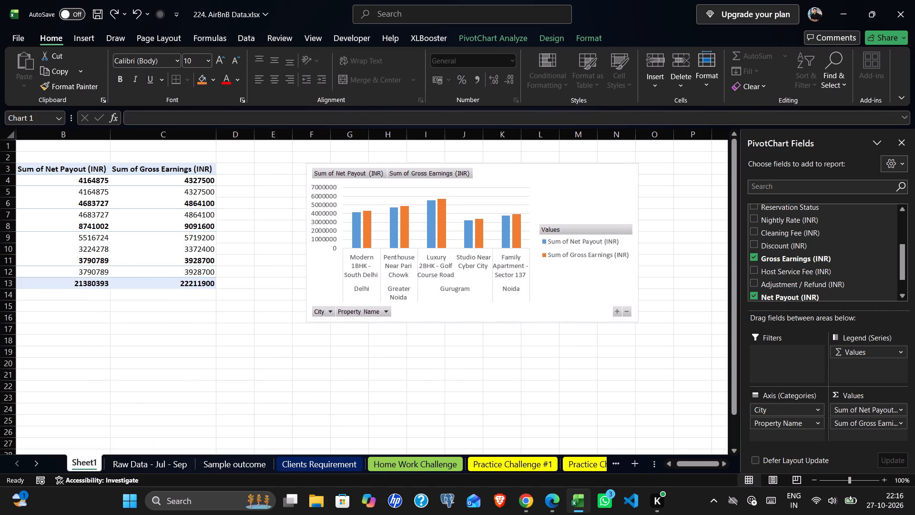
pyautogui.moveTo(570, 162); pyautogui.dragTo(570, 162)
# Remove the Values field from the PivotChart through its legend field button.
pyautogui.click(579, 231)
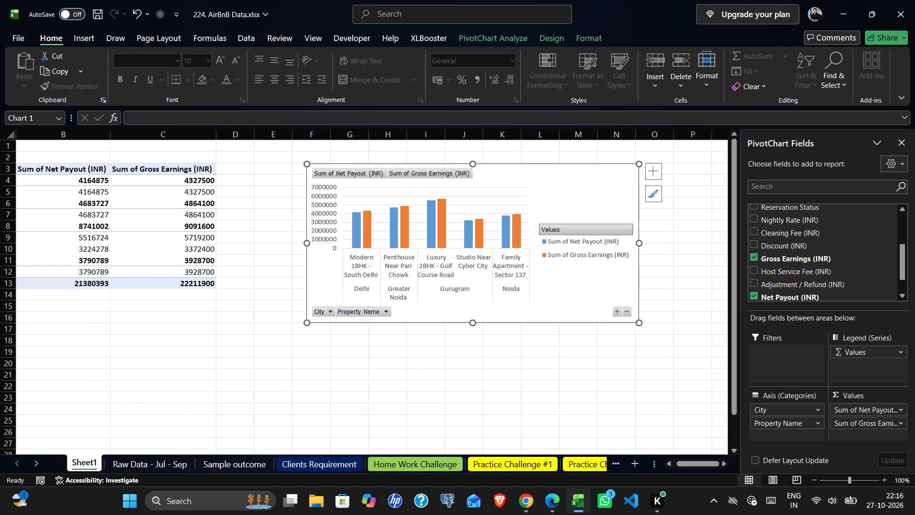
pyautogui.rightClick(579, 229)
pyautogui.click(594, 372)
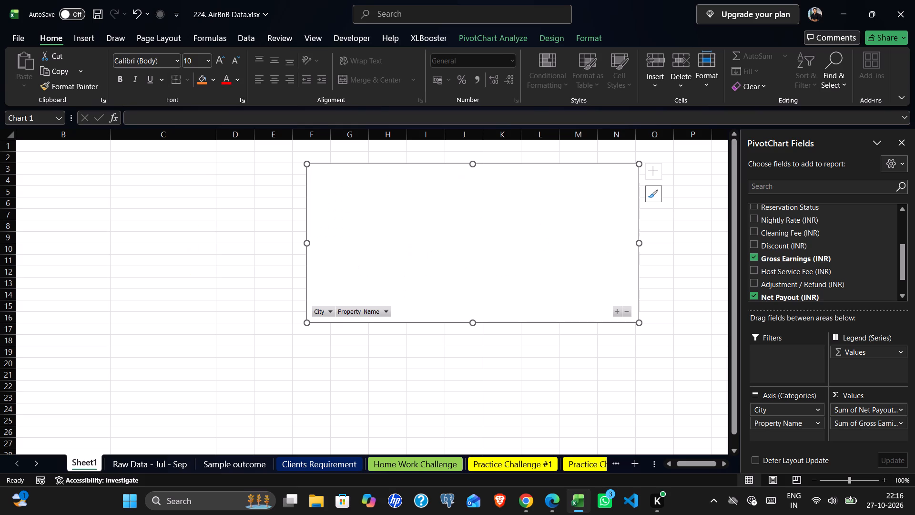
# Undo the removal of the Values field from the PivotChart.
pyautogui.hotkey('ctrl', 'z')
# Delete the legend from the PivotChart.
pyautogui.click(591, 241)
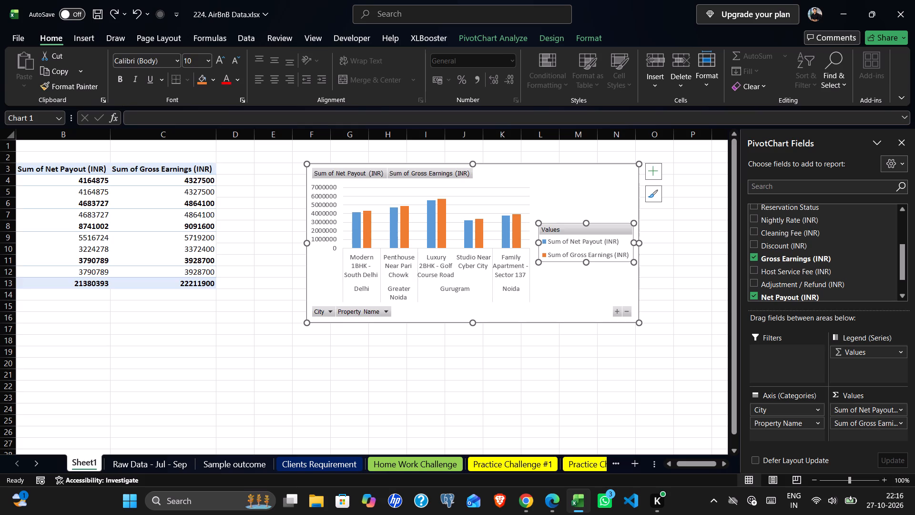
pyautogui.rightClick(591, 241)
pyautogui.click(631, 253)
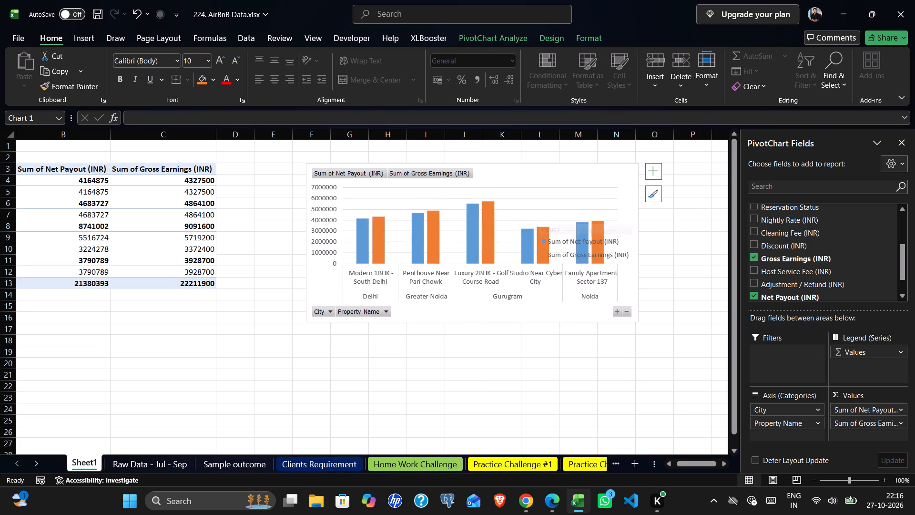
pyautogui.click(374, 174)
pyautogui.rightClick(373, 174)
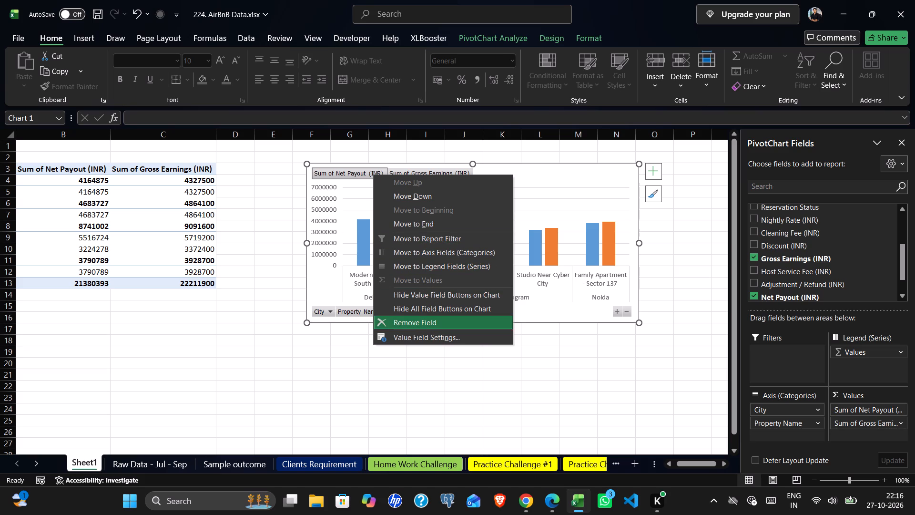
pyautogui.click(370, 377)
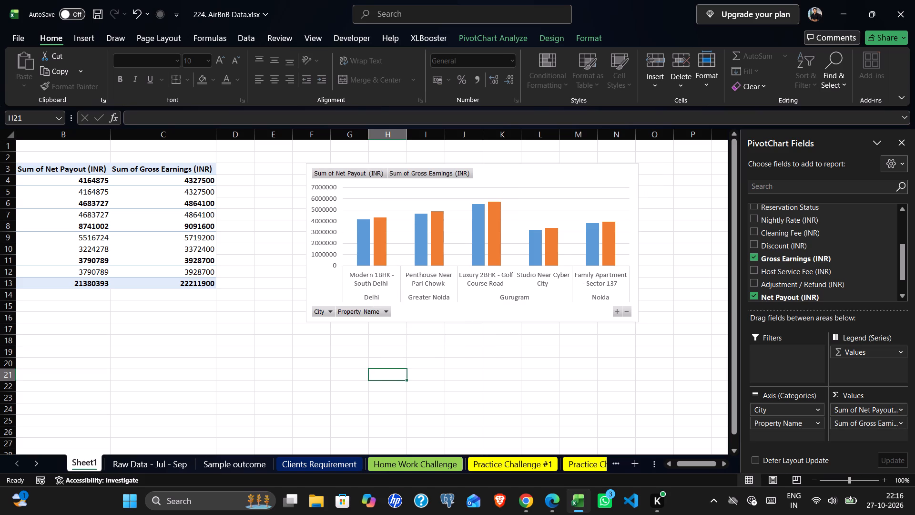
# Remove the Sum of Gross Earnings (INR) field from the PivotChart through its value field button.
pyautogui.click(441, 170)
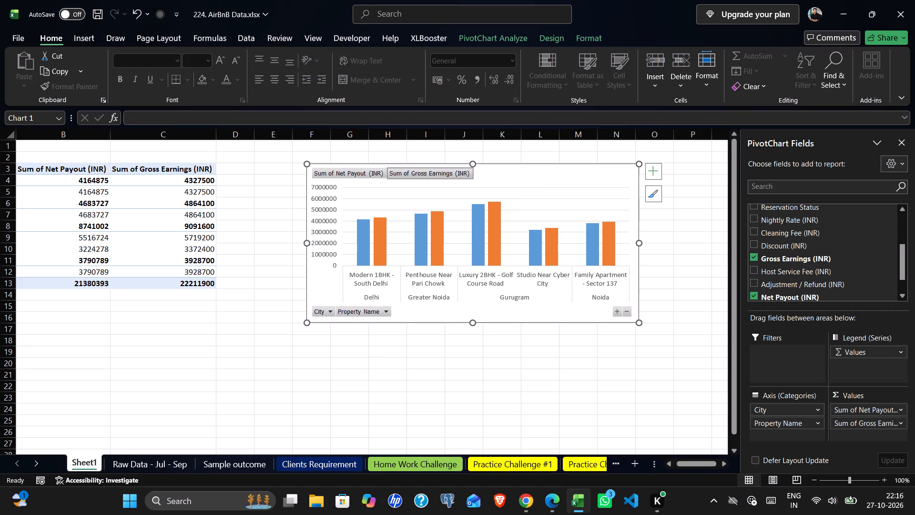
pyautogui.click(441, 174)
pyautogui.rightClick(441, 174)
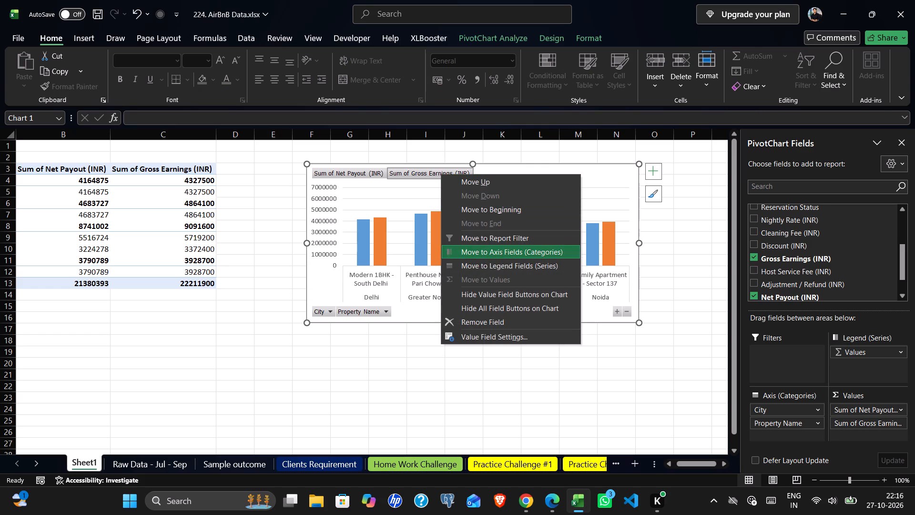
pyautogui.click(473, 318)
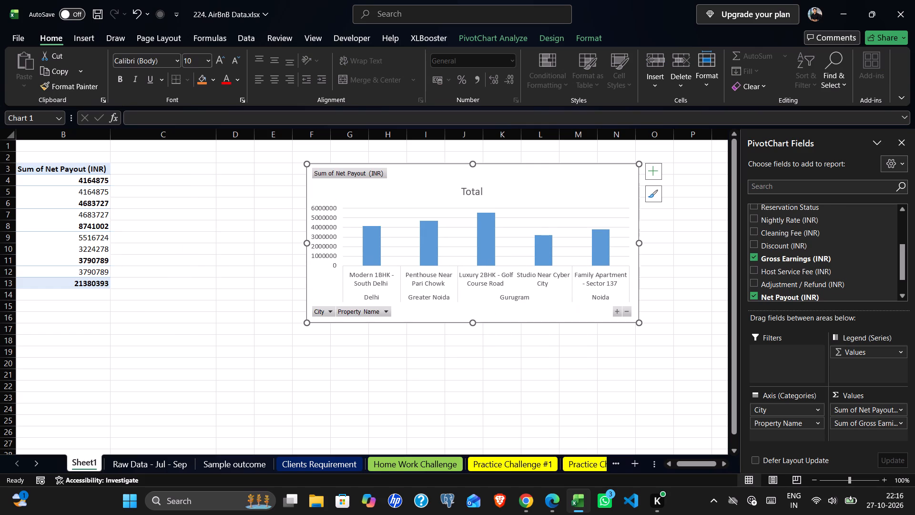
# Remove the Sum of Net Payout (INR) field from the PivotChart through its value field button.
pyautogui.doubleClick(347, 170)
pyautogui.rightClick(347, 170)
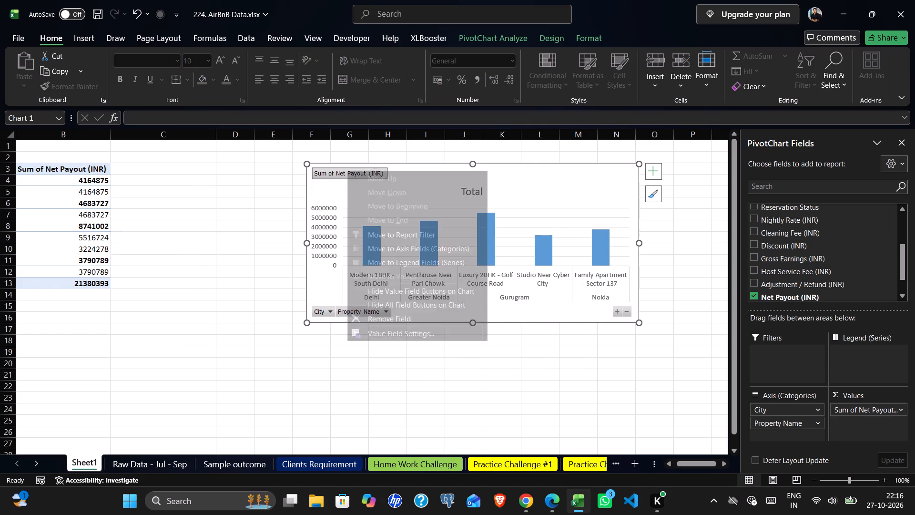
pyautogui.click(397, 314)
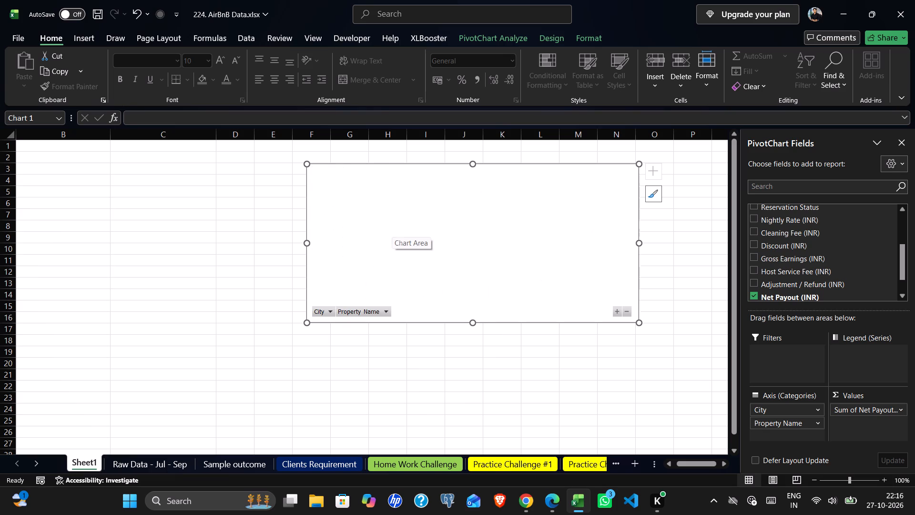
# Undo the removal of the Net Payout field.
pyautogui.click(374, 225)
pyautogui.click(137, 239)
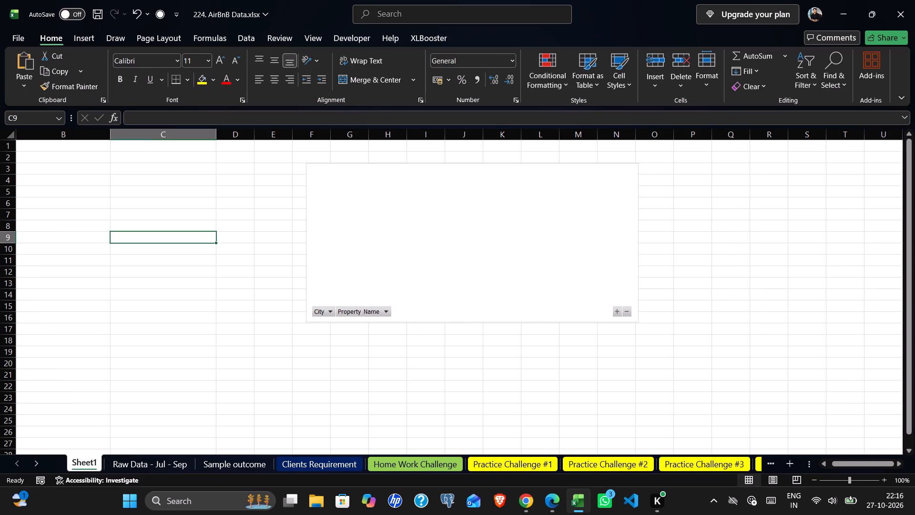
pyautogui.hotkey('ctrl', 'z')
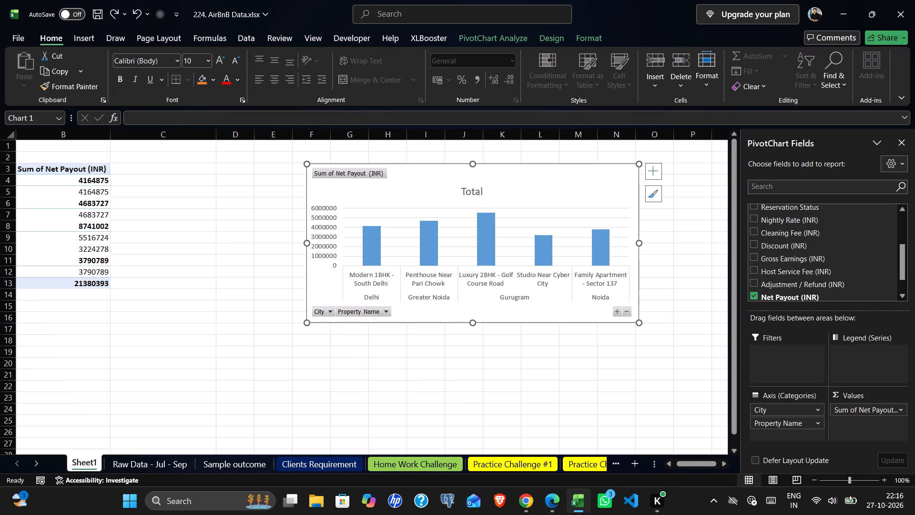
# Add Gross Earnings (INR) back to the PivotChart's Values area, below Sum of Net Payout.
pyautogui.click(408, 183)
pyautogui.doubleClick(670, 463)
pyautogui.doubleClick(667, 462)
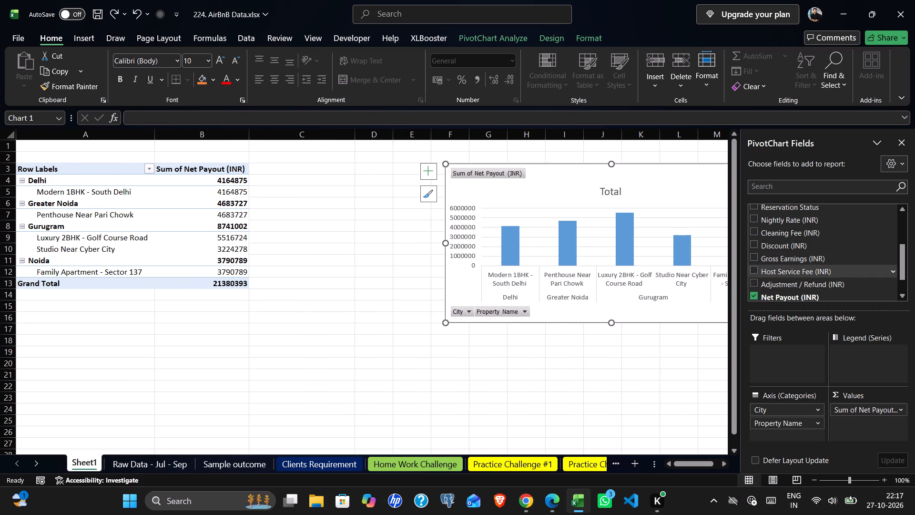
pyautogui.moveTo(796, 264); pyautogui.dragTo(838, 351)
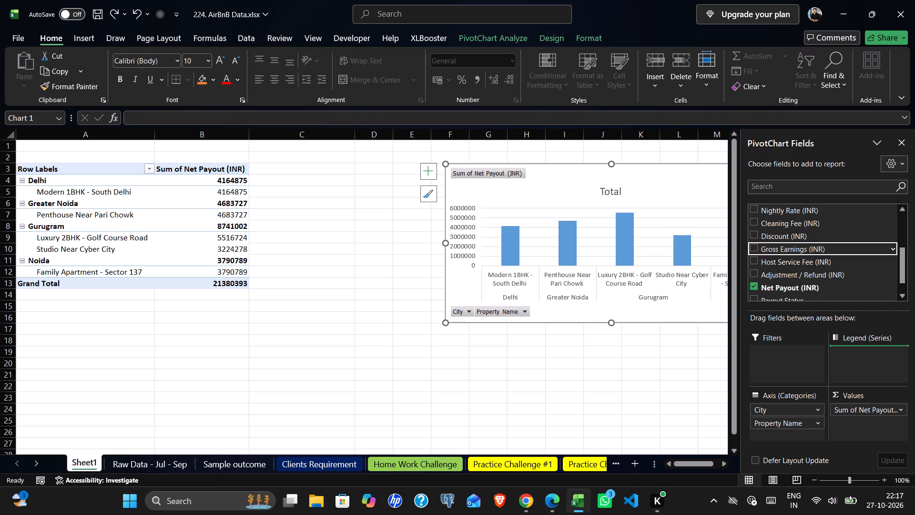
pyautogui.moveTo(838, 351); pyautogui.dragTo(869, 426)
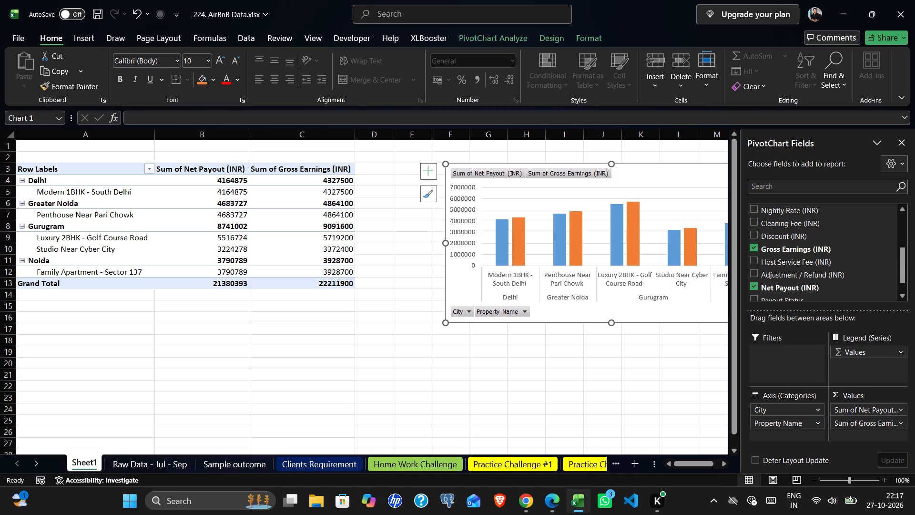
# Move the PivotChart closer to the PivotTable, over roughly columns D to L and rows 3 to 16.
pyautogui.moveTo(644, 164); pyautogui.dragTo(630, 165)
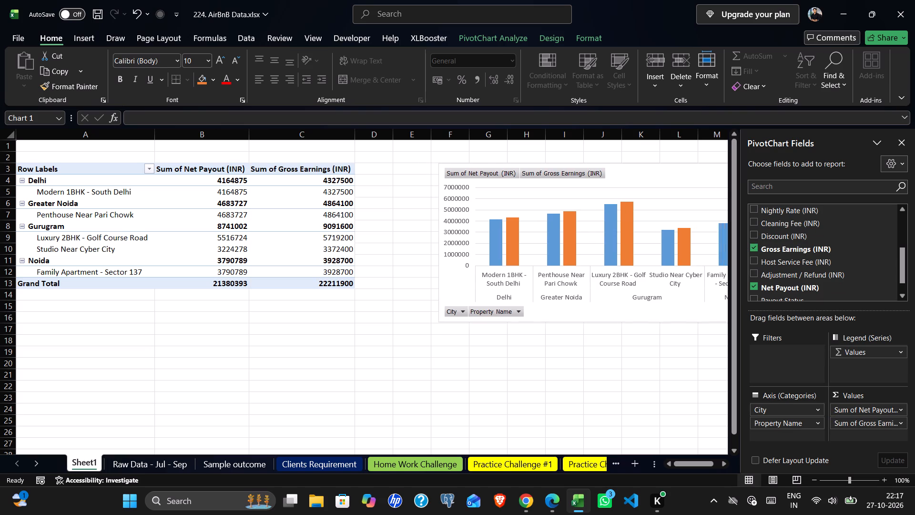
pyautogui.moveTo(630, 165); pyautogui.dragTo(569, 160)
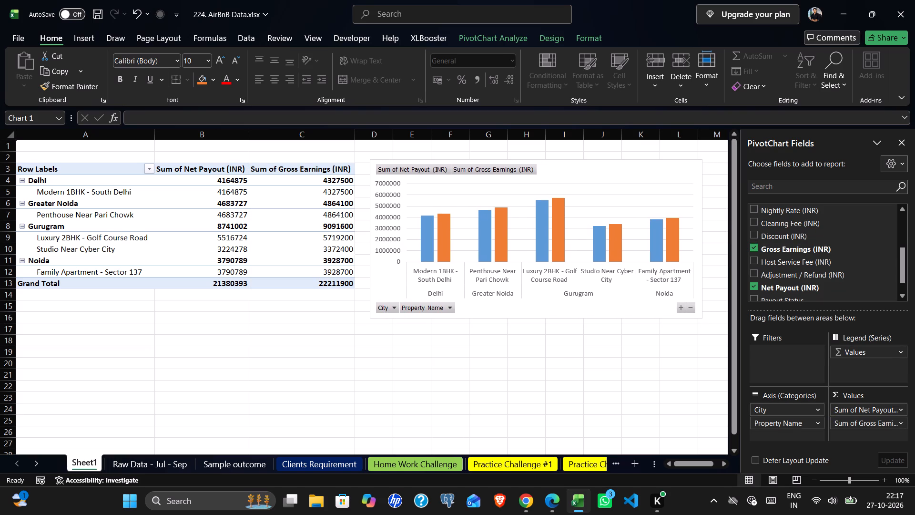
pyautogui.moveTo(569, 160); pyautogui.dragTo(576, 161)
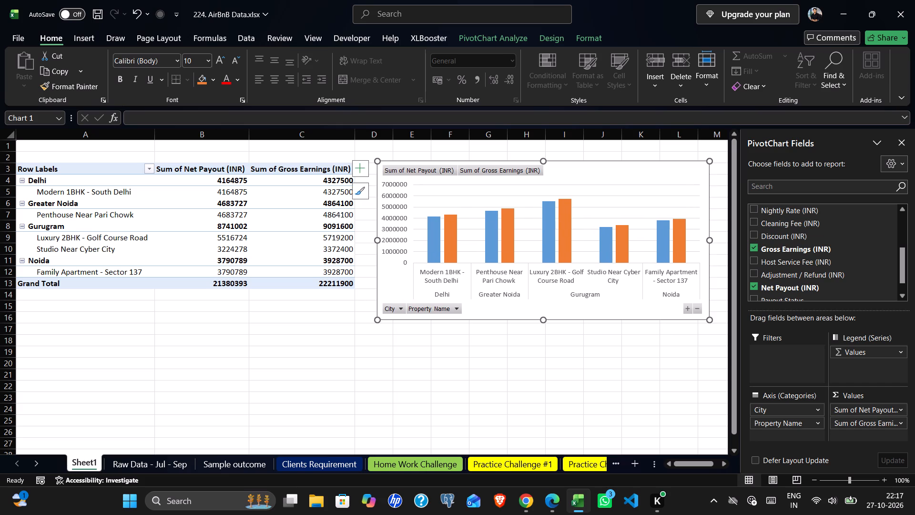
# Add data labels to the Gross Earnings series in the PivotChart.
pyautogui.click(448, 219)
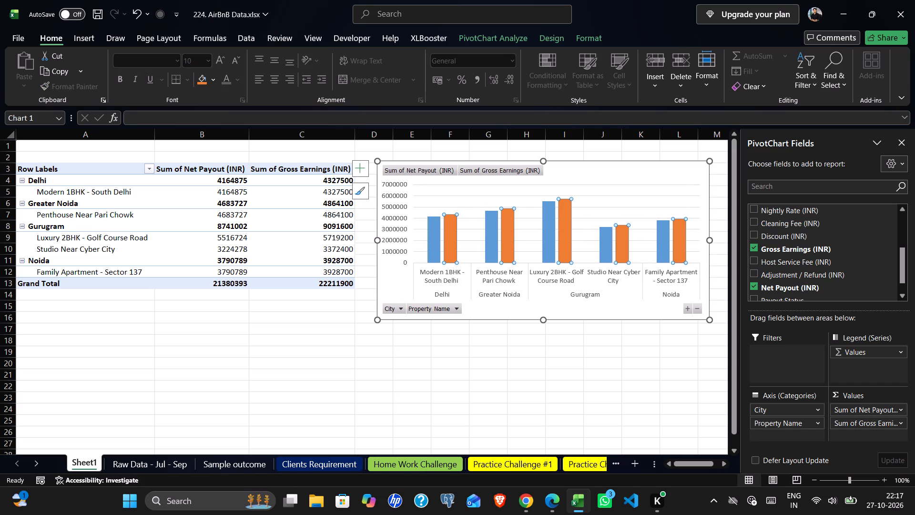
pyautogui.click(433, 234)
pyautogui.rightClick(447, 232)
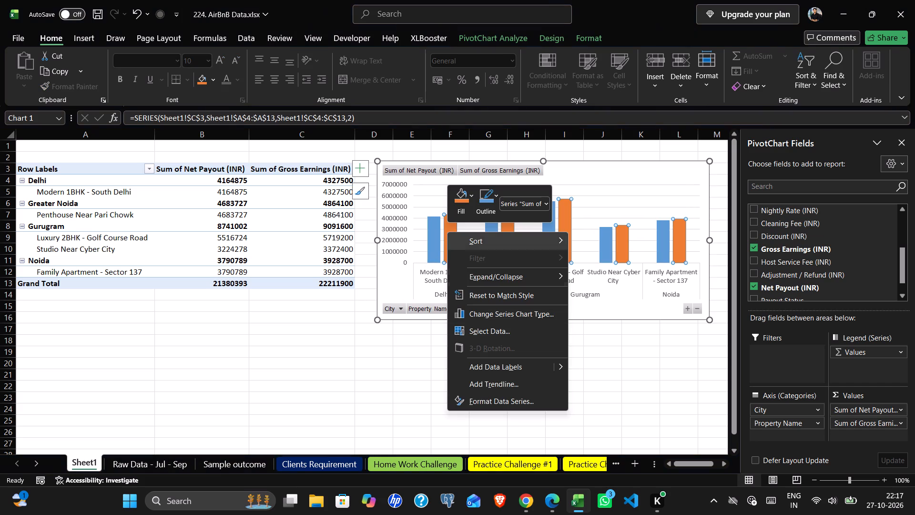
pyautogui.click(508, 367)
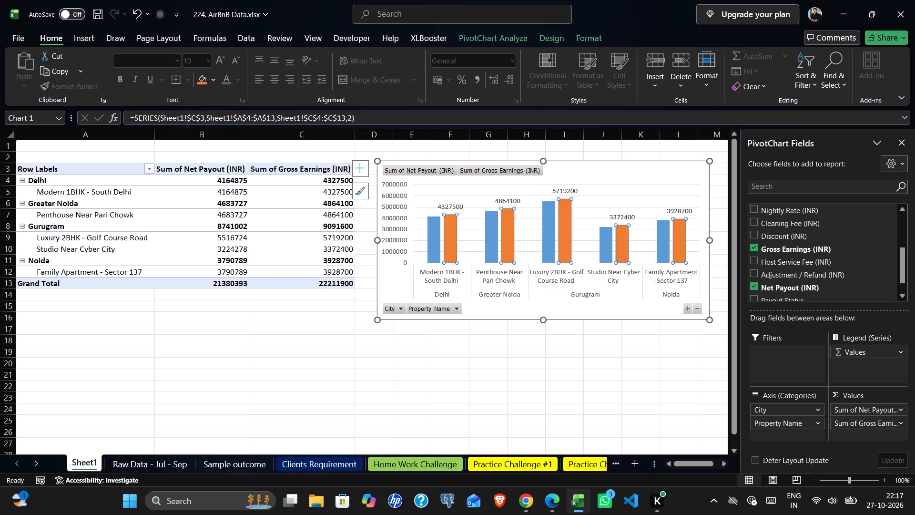
# Add data labels to the Net Payout series in the PivotChart.
pyautogui.click(431, 240)
pyautogui.rightClick(432, 240)
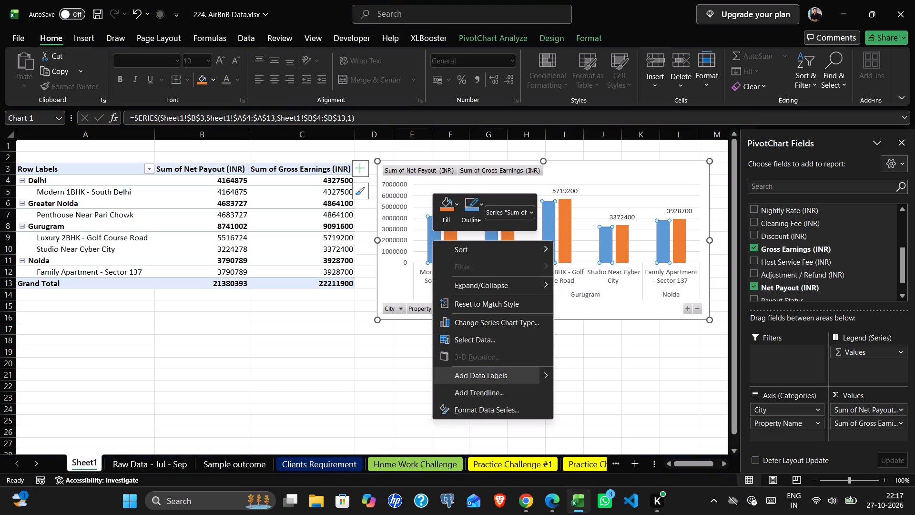
pyautogui.click(486, 375)
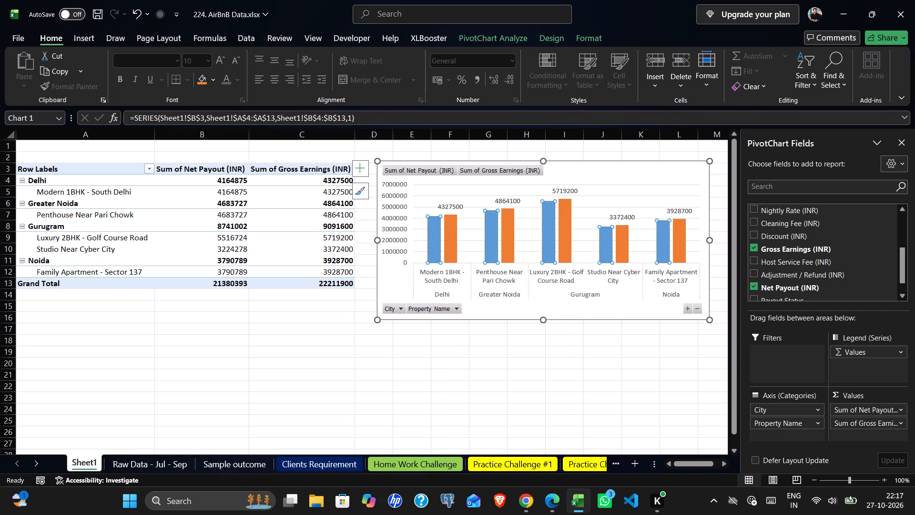
pyautogui.click(511, 379)
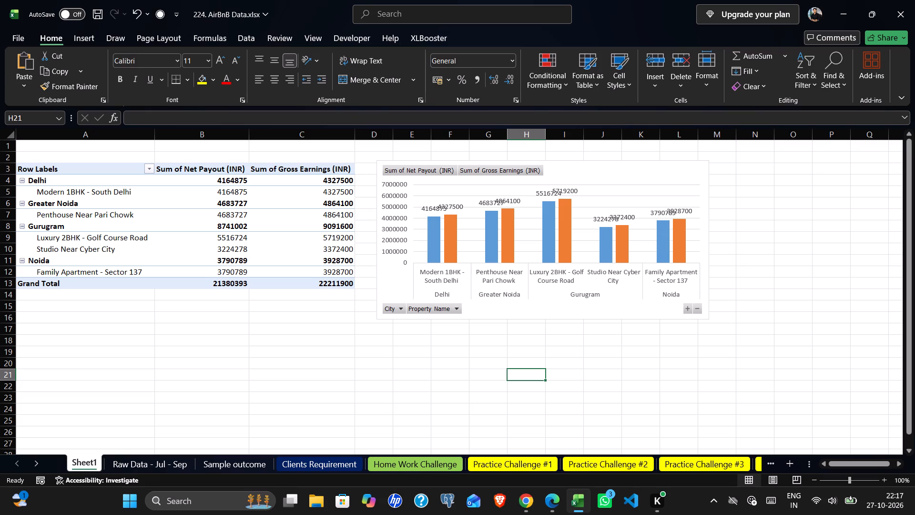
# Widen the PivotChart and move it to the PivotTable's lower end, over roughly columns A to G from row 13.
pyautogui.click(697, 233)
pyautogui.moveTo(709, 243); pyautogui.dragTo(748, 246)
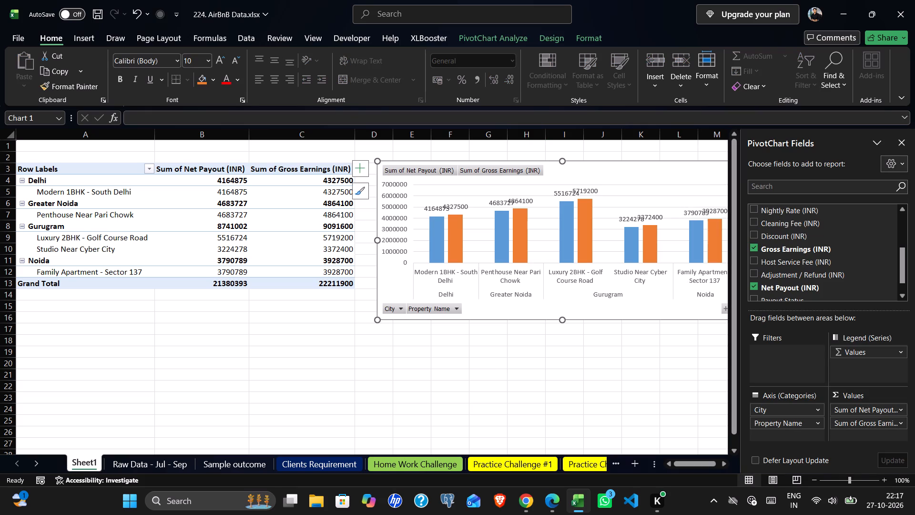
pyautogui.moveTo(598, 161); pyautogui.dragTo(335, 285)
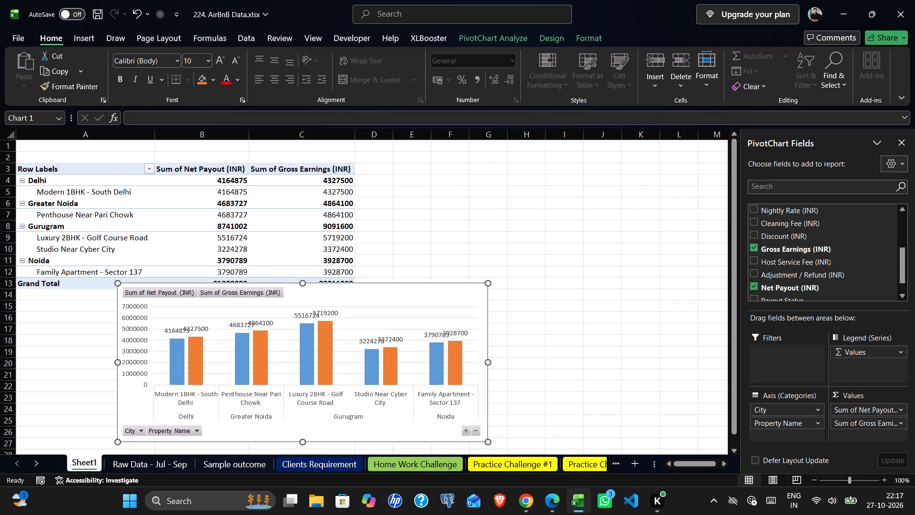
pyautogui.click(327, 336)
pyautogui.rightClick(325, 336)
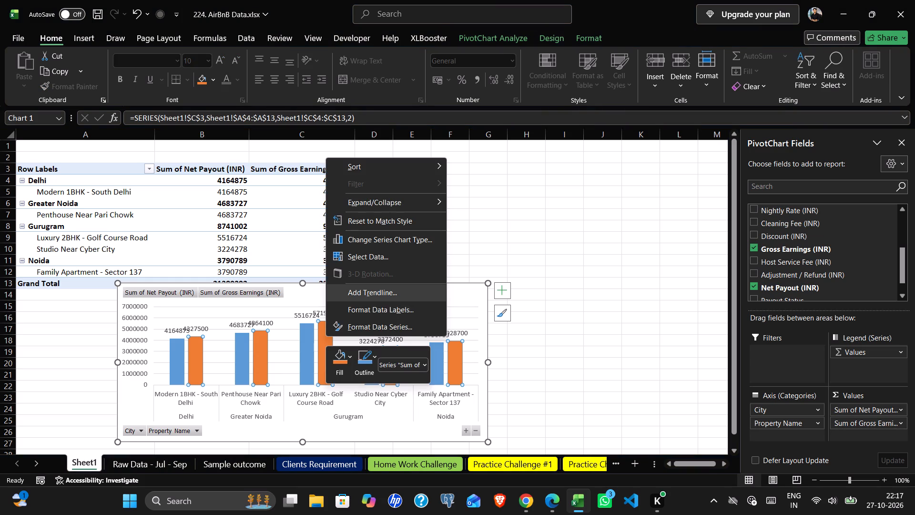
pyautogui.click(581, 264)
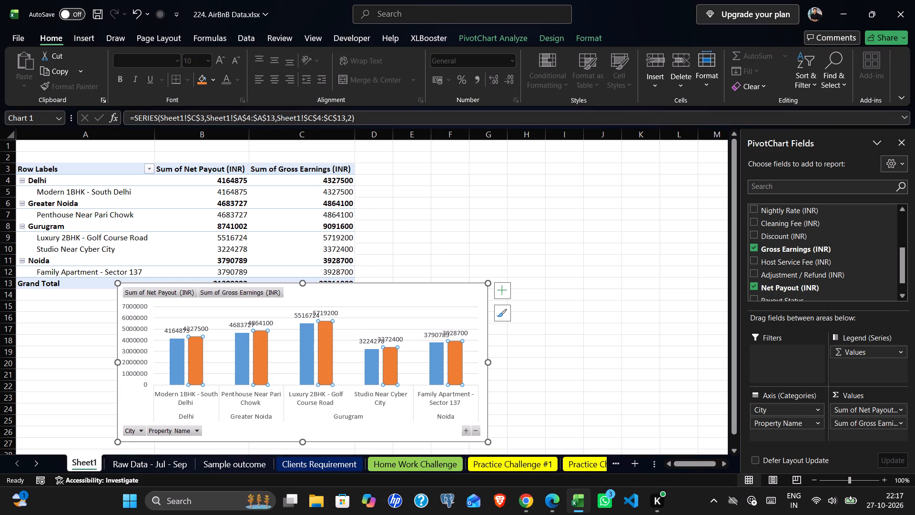
# Move the PivotChart back beside the PivotTable and resize it to cover roughly columns D to K and rows 3 to 17.
pyautogui.moveTo(372, 281); pyautogui.dragTo(588, 167)
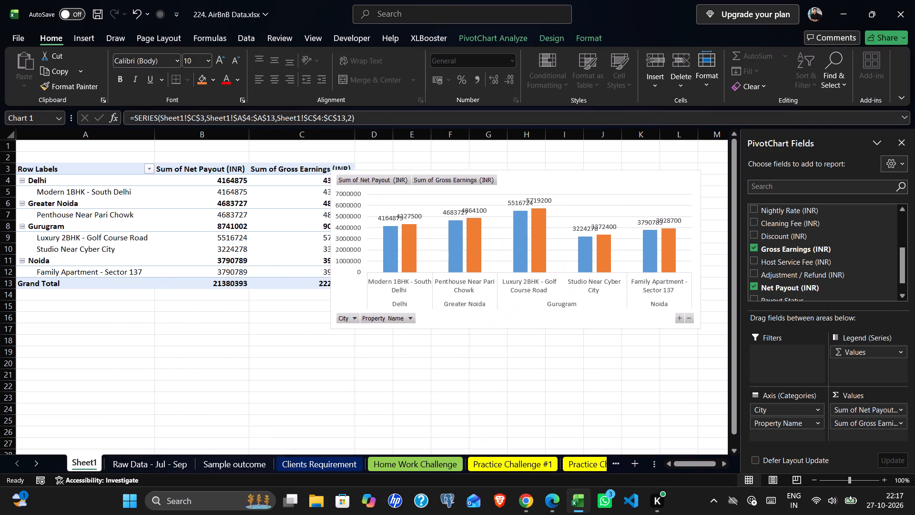
pyautogui.moveTo(588, 167); pyautogui.dragTo(487, 187)
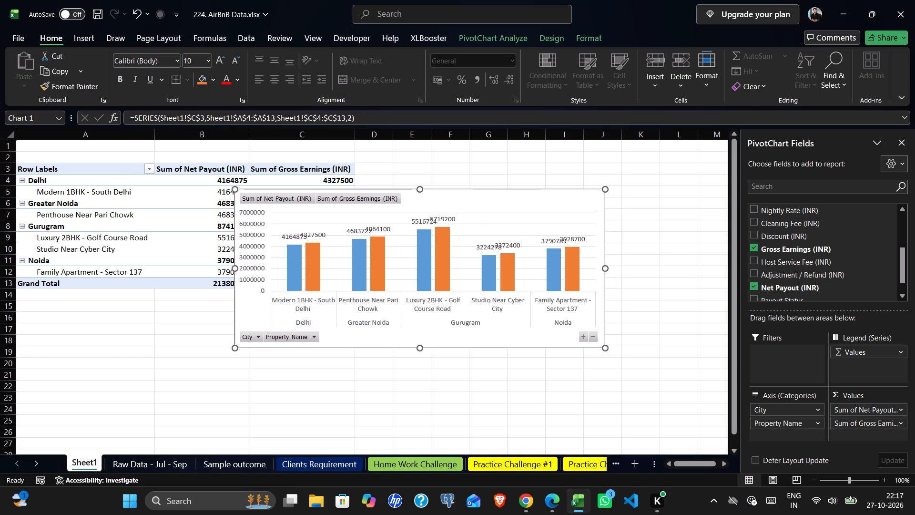
pyautogui.moveTo(605, 349); pyautogui.dragTo(543, 316)
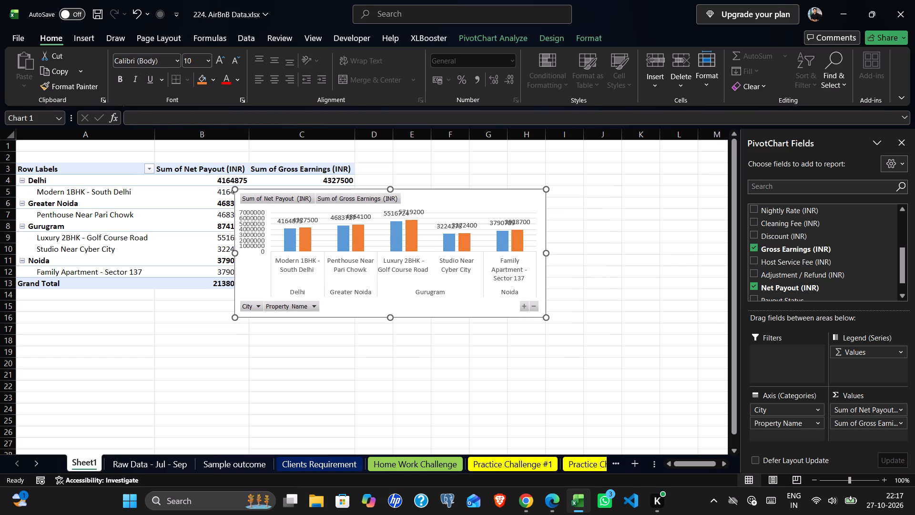
pyautogui.moveTo(461, 196); pyautogui.dragTo(585, 167)
pyautogui.moveTo(513, 291); pyautogui.dragTo(518, 334)
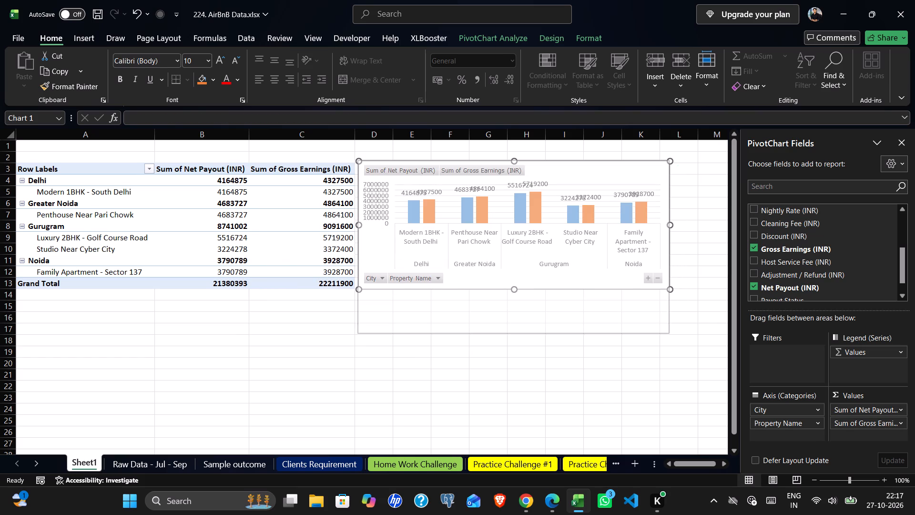
pyautogui.click(450, 387)
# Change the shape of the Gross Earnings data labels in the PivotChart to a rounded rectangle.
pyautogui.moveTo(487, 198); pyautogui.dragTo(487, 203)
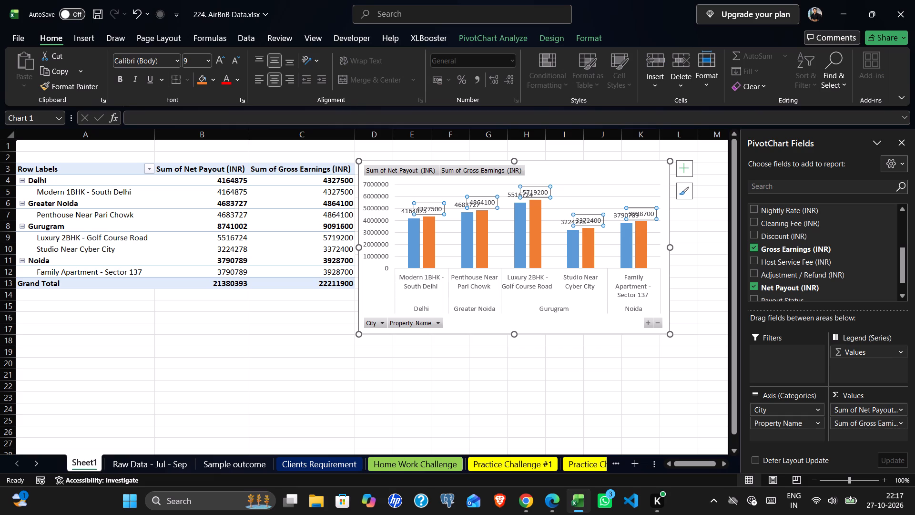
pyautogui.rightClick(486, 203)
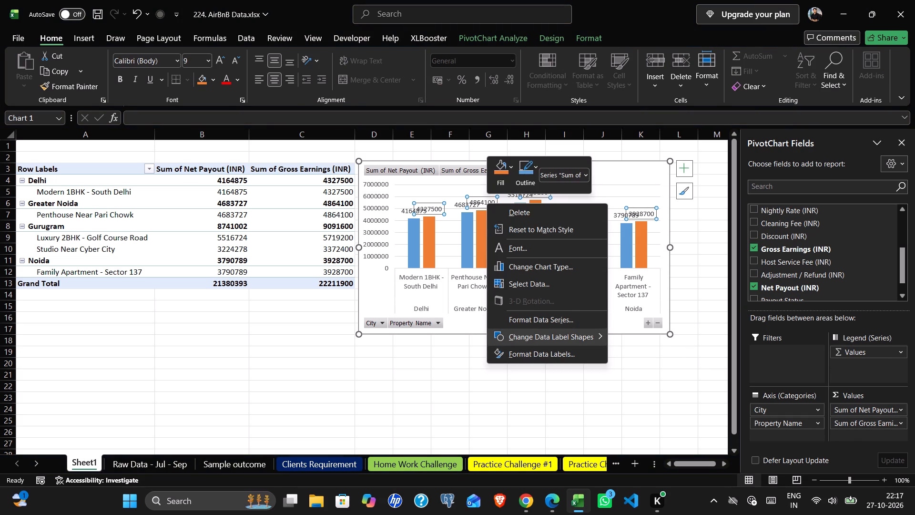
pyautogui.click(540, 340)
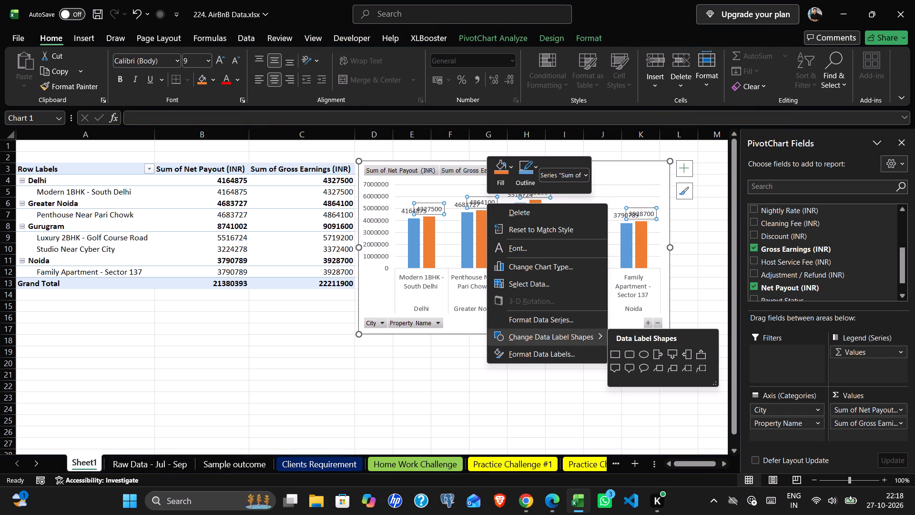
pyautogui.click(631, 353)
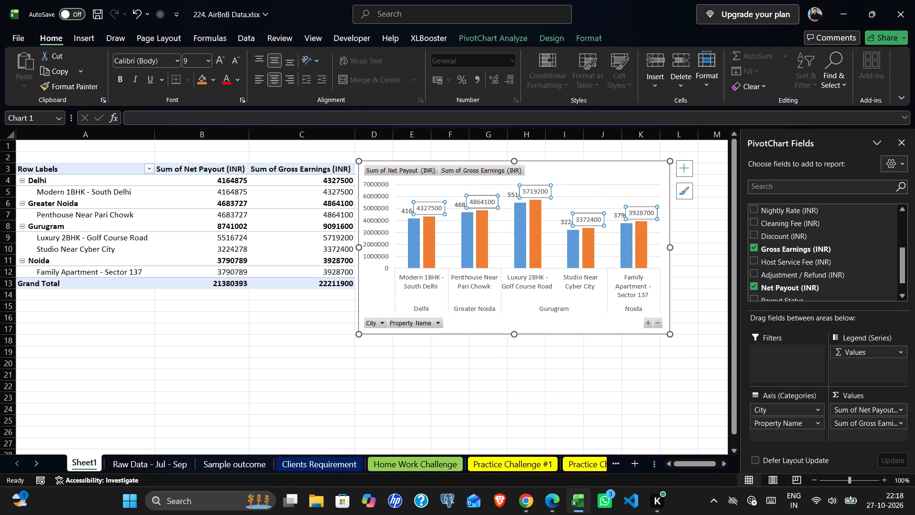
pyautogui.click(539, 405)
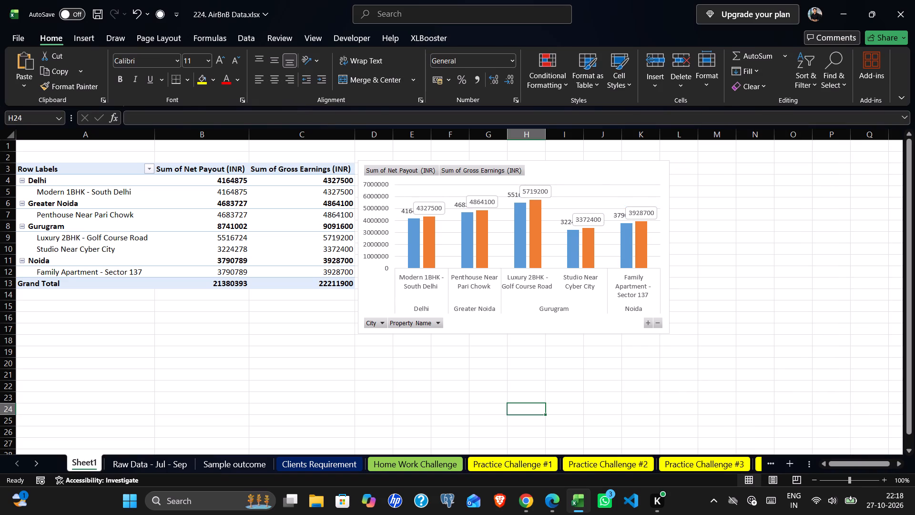
# Remove the Gross Earnings data labels from the PivotChart by turning off their leader lines and value display.
pyautogui.moveTo(491, 204); pyautogui.dragTo(510, 211)
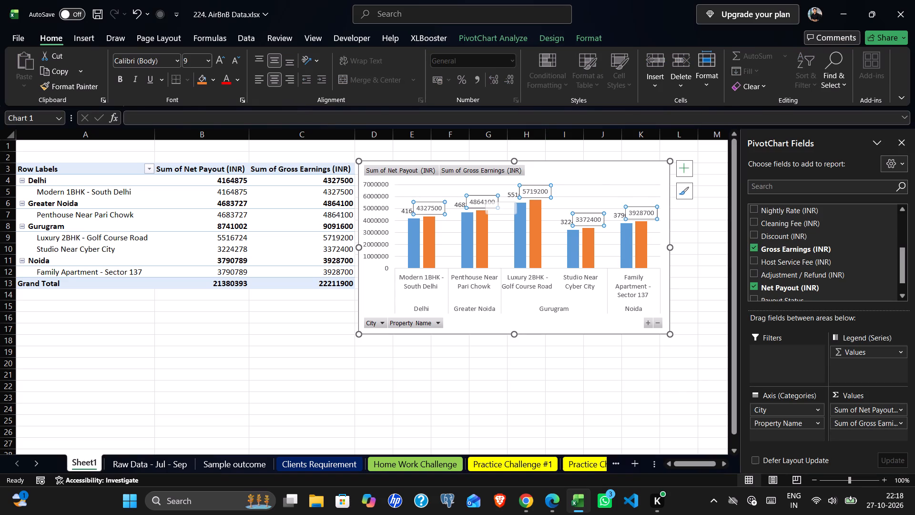
pyautogui.rightClick(484, 202)
pyautogui.click(521, 349)
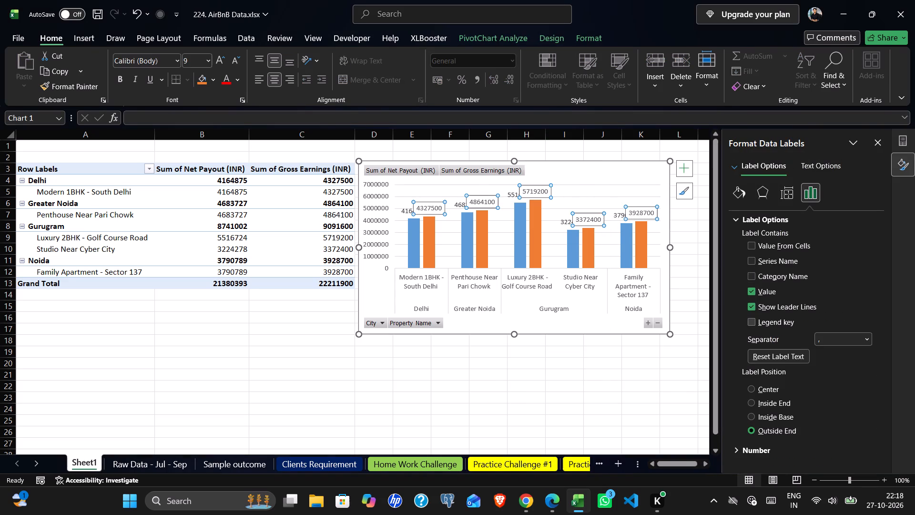
pyautogui.click(753, 306)
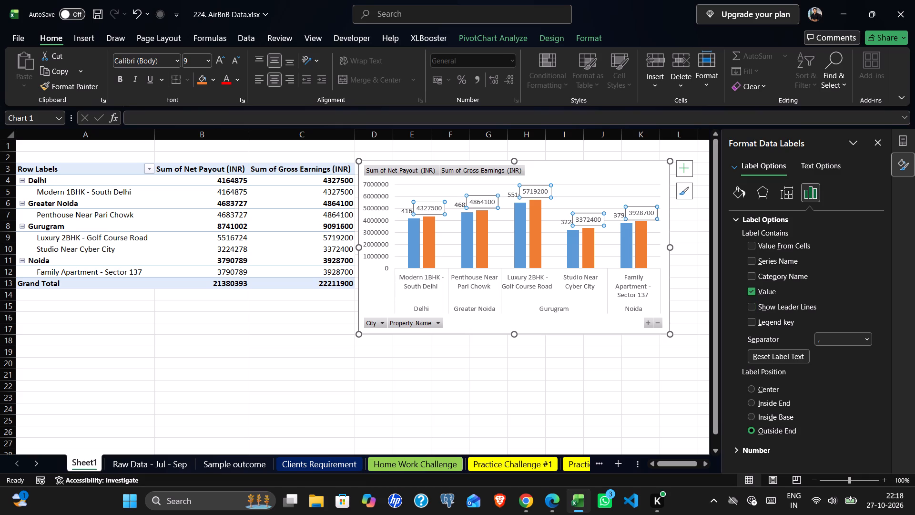
pyautogui.click(750, 288)
pyautogui.scroll(-3, 778, 296)
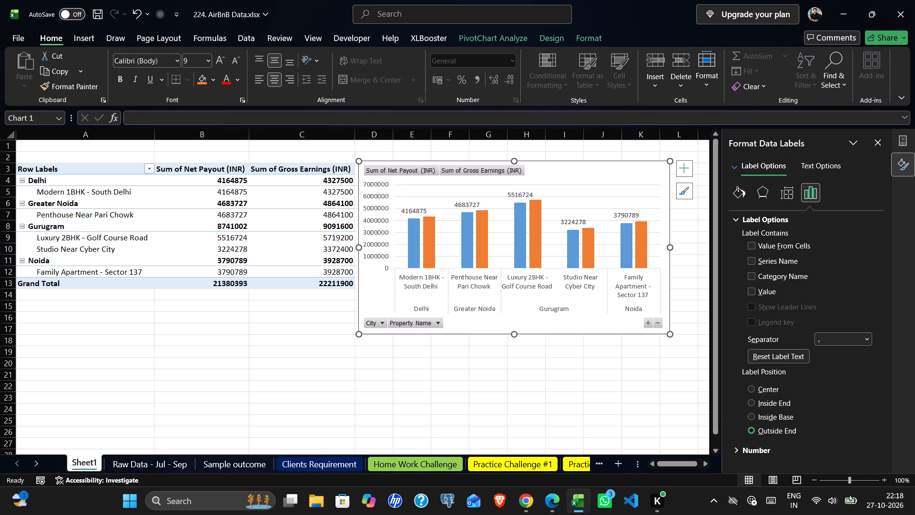
pyautogui.click(750, 429)
pyautogui.click(810, 165)
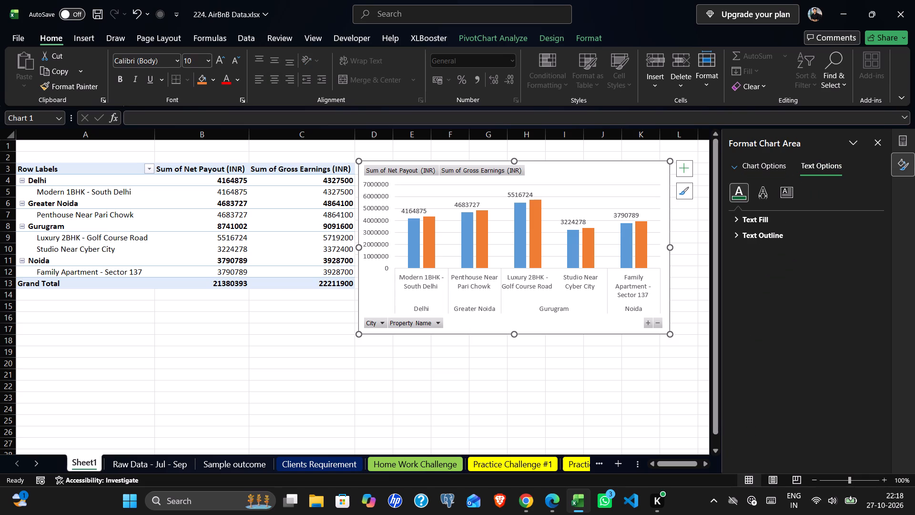
pyautogui.click(749, 168)
pyautogui.click(880, 138)
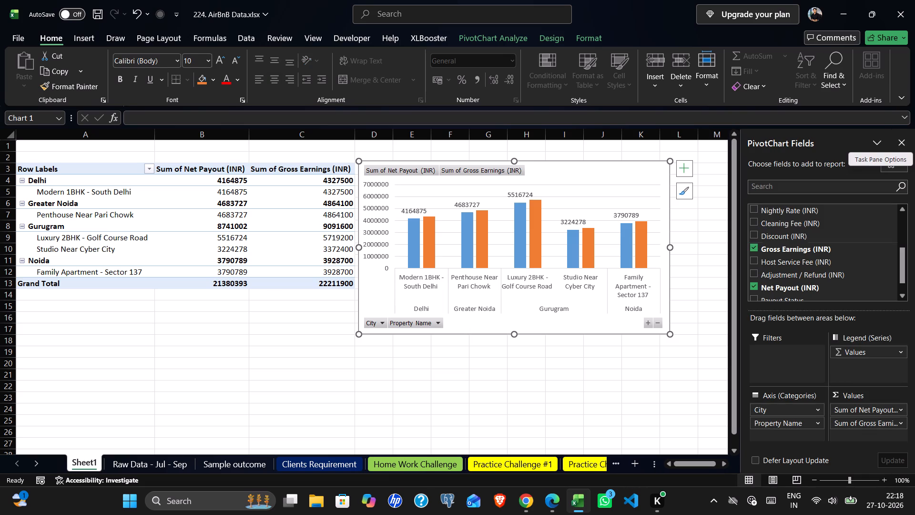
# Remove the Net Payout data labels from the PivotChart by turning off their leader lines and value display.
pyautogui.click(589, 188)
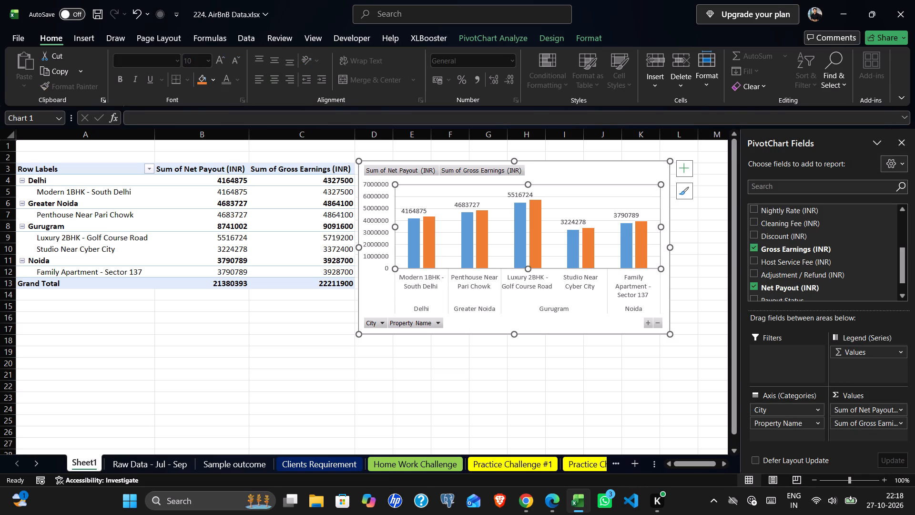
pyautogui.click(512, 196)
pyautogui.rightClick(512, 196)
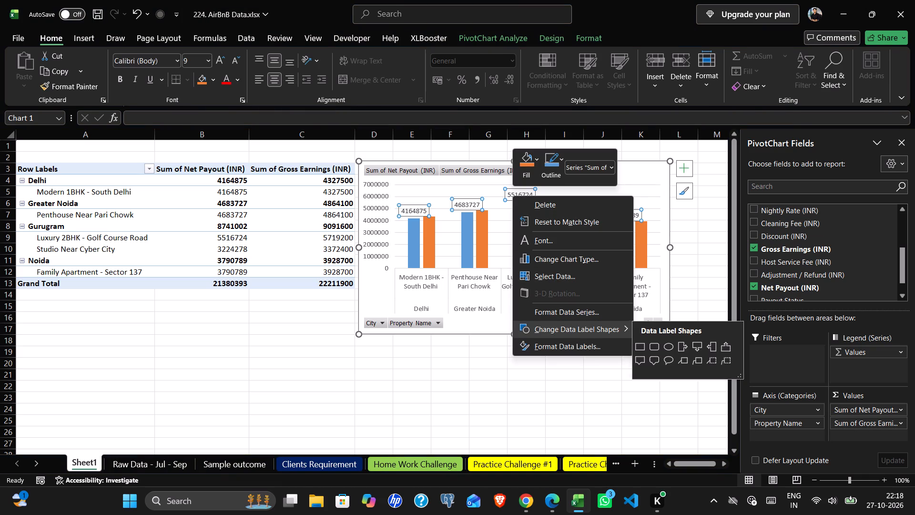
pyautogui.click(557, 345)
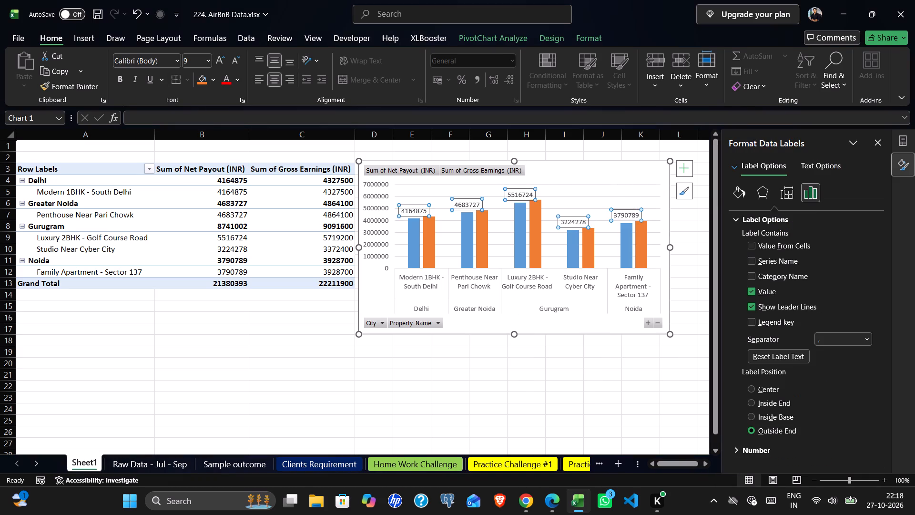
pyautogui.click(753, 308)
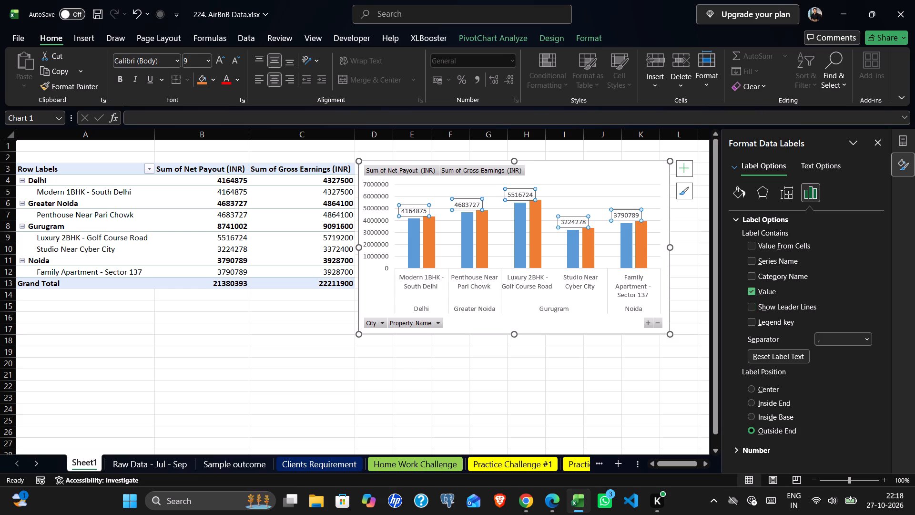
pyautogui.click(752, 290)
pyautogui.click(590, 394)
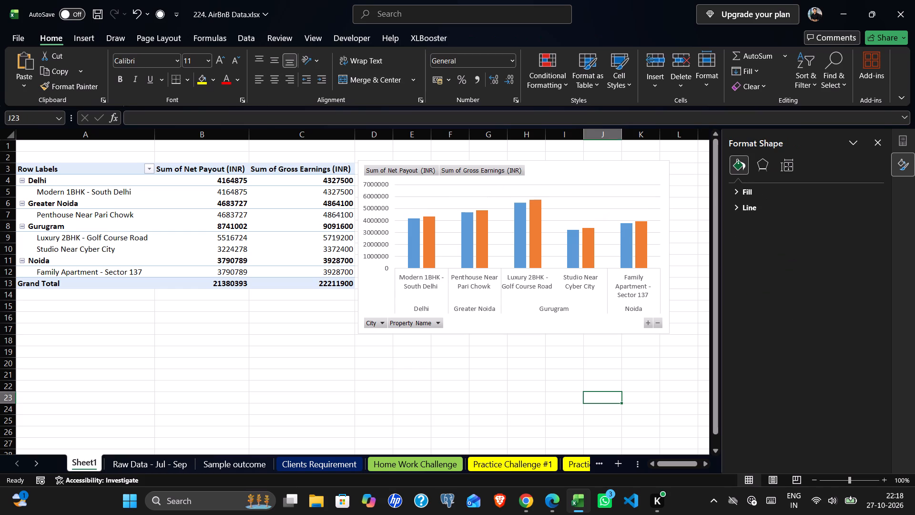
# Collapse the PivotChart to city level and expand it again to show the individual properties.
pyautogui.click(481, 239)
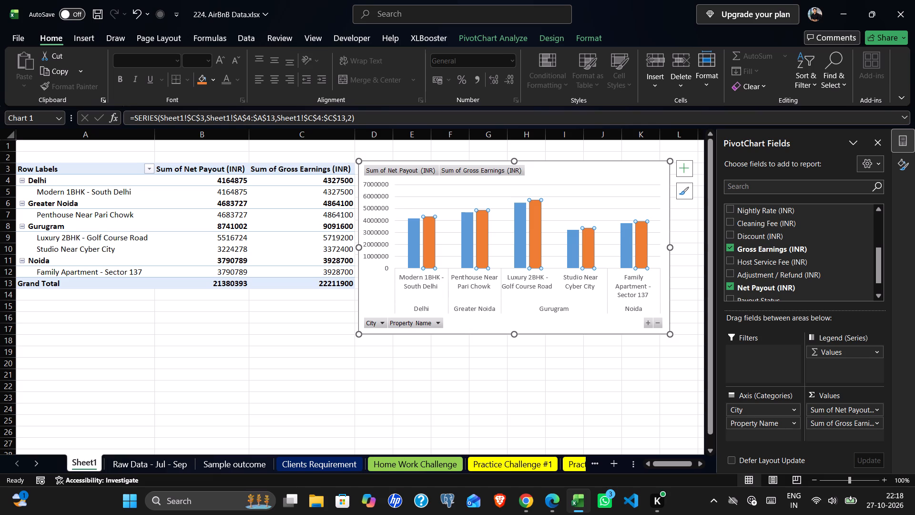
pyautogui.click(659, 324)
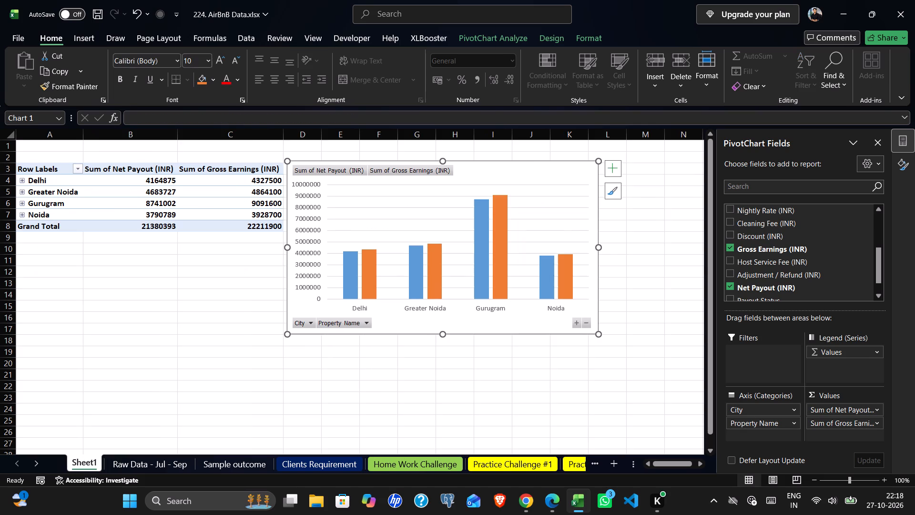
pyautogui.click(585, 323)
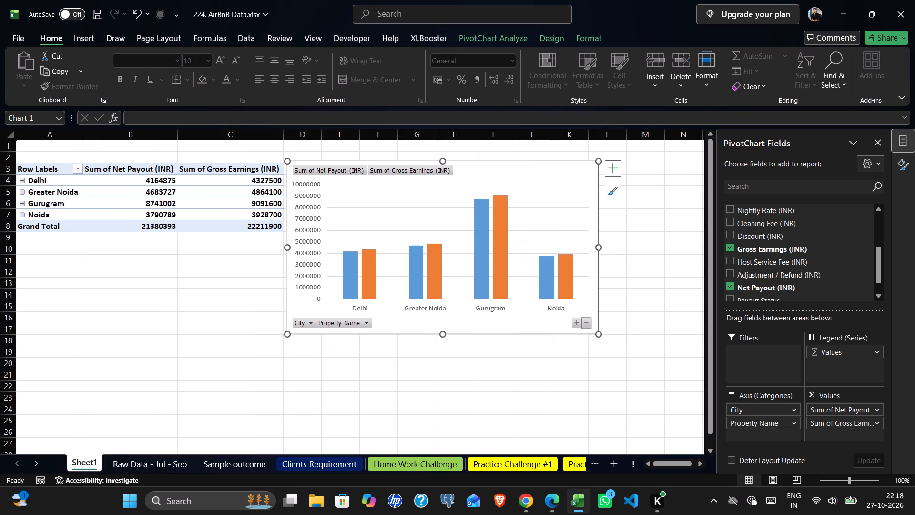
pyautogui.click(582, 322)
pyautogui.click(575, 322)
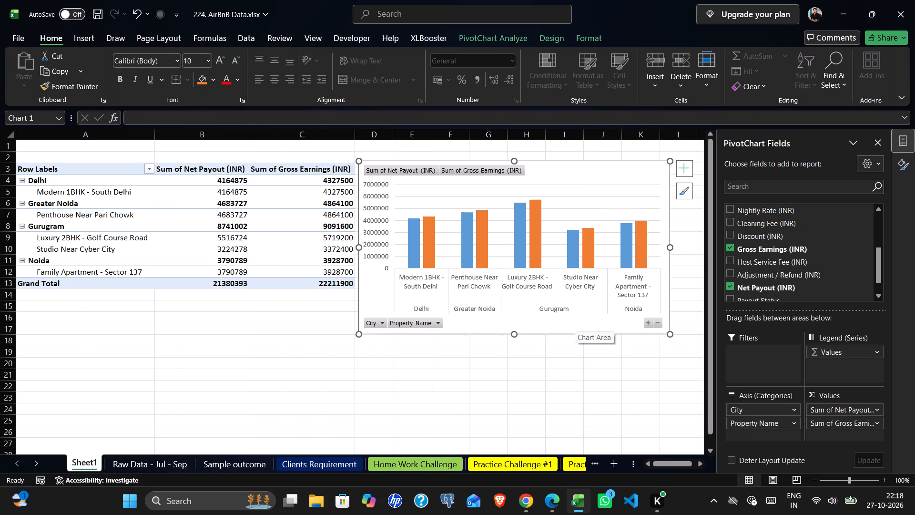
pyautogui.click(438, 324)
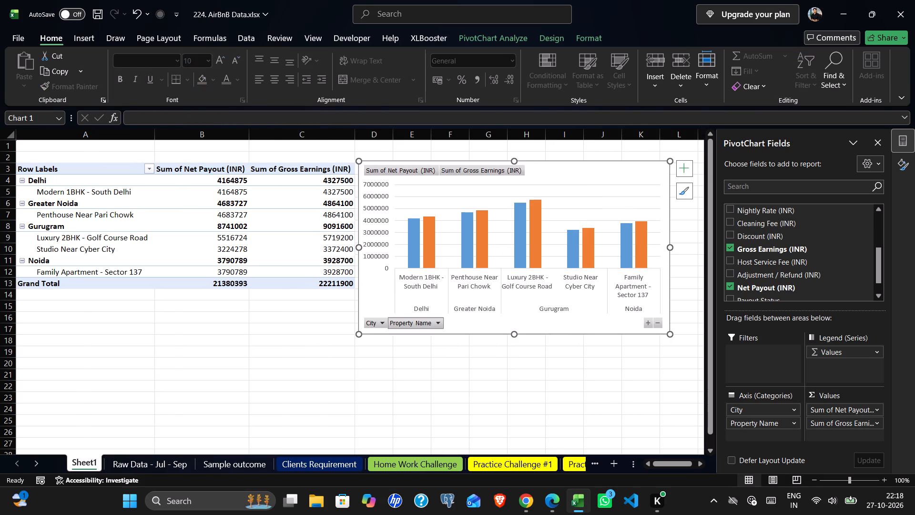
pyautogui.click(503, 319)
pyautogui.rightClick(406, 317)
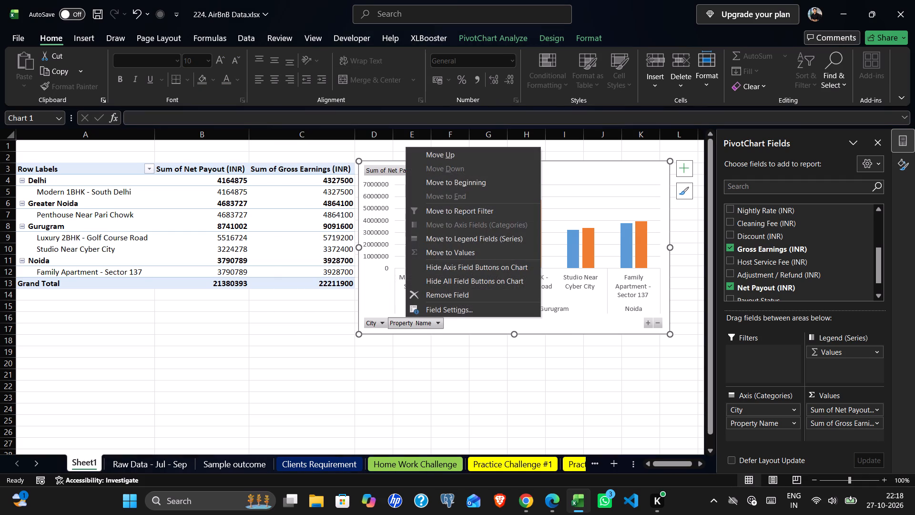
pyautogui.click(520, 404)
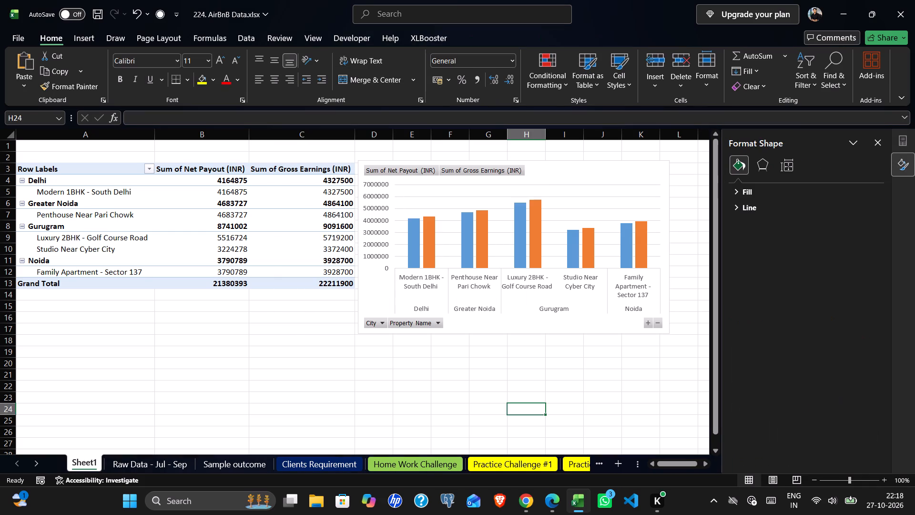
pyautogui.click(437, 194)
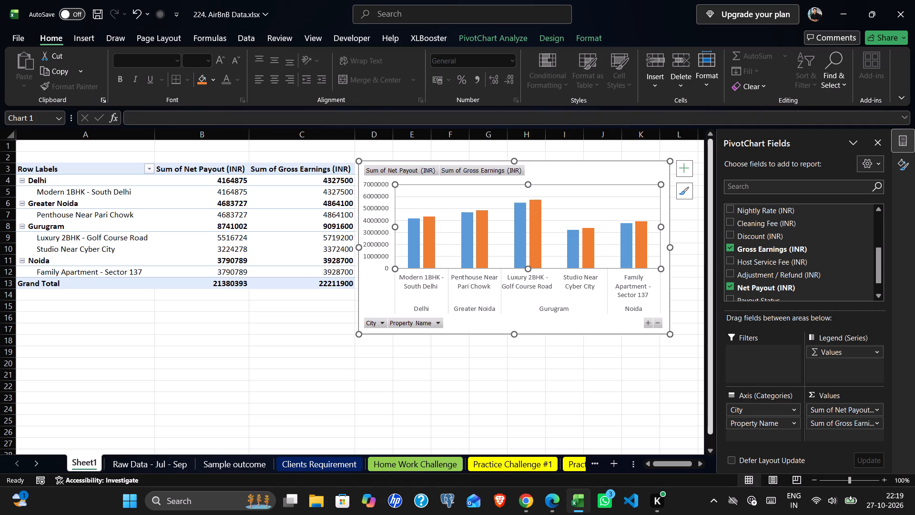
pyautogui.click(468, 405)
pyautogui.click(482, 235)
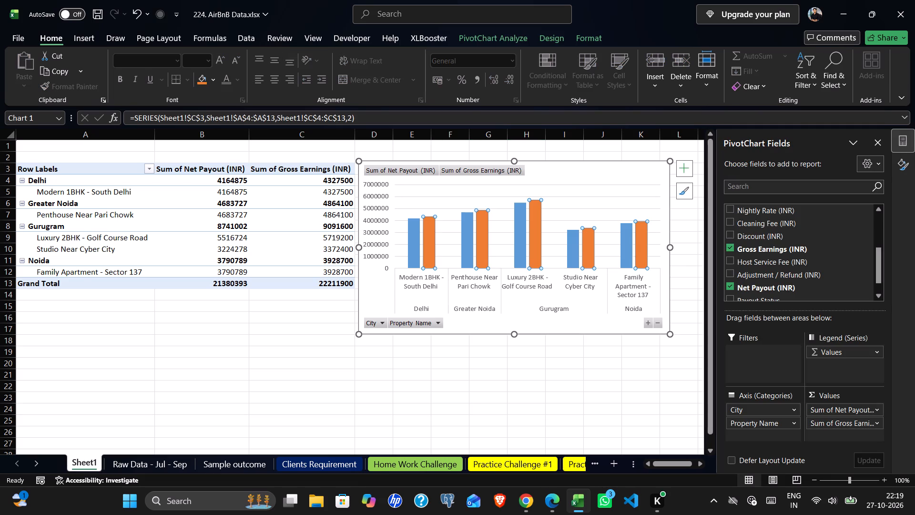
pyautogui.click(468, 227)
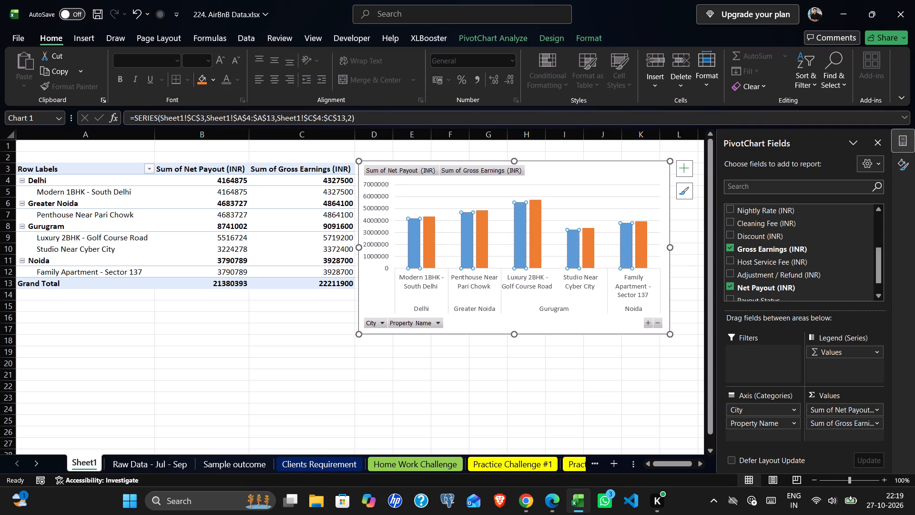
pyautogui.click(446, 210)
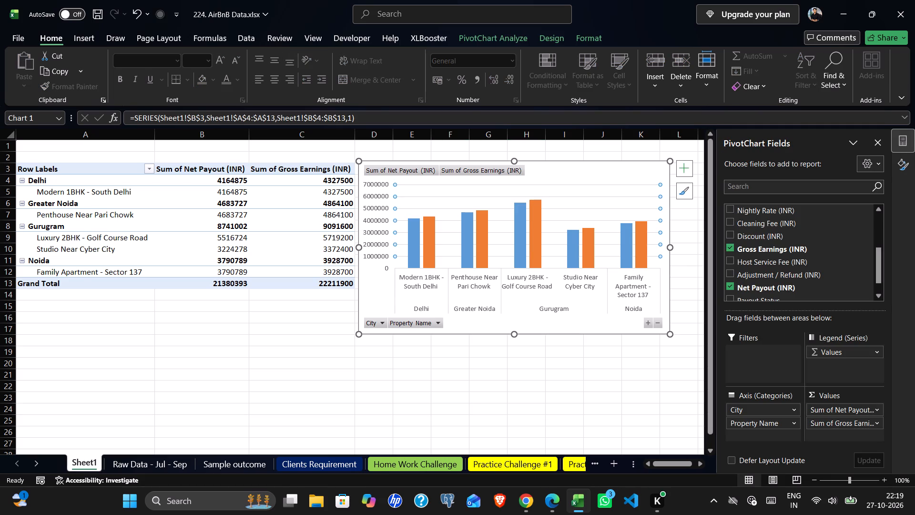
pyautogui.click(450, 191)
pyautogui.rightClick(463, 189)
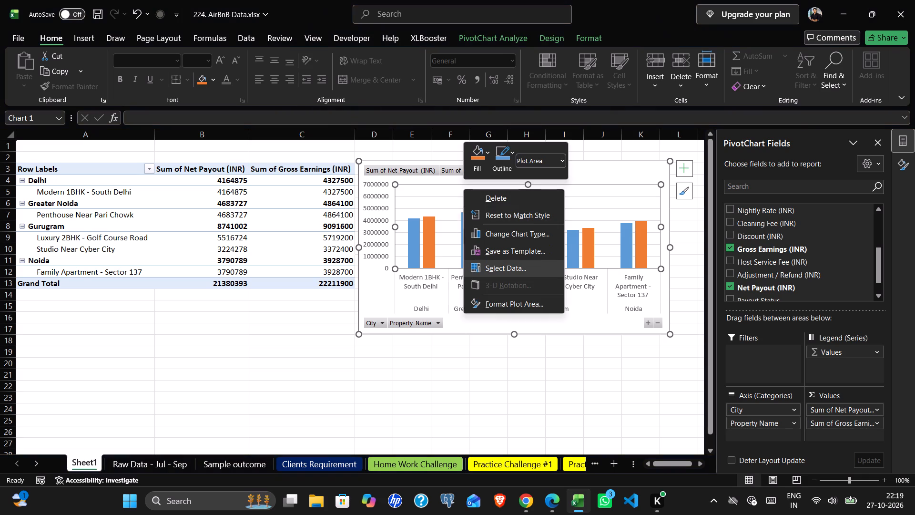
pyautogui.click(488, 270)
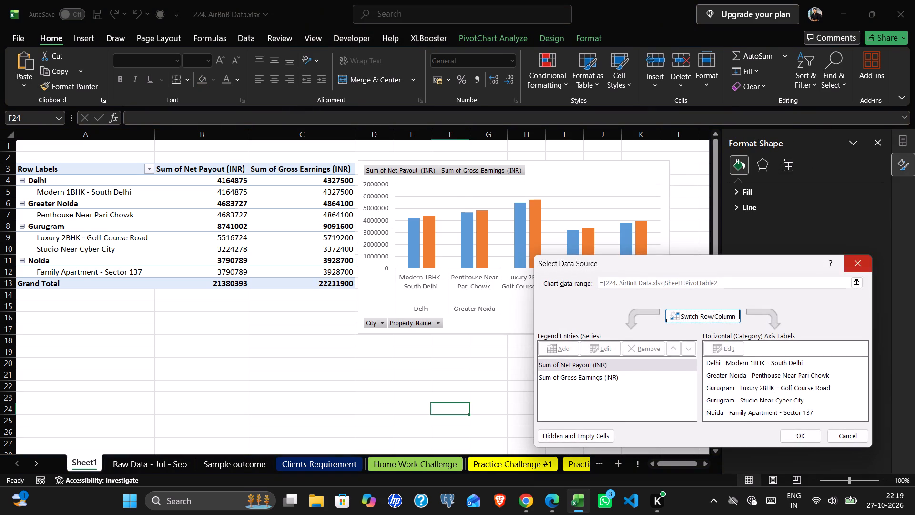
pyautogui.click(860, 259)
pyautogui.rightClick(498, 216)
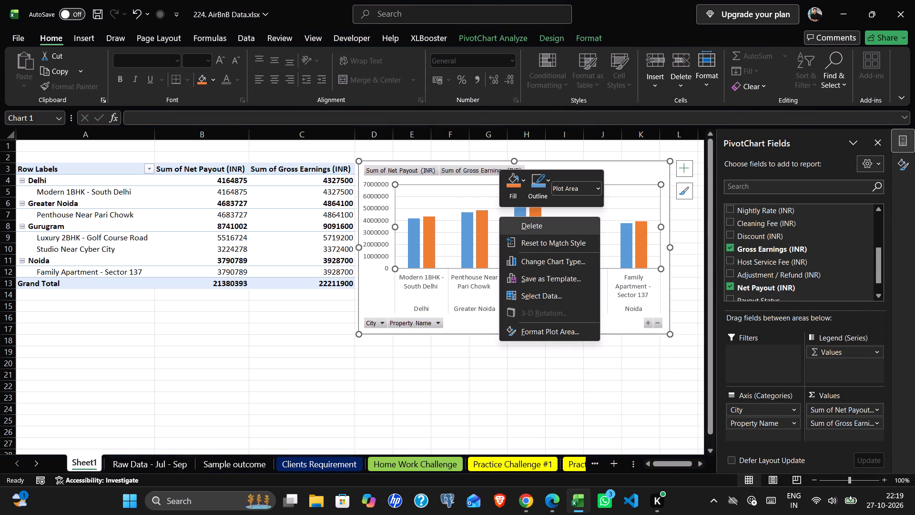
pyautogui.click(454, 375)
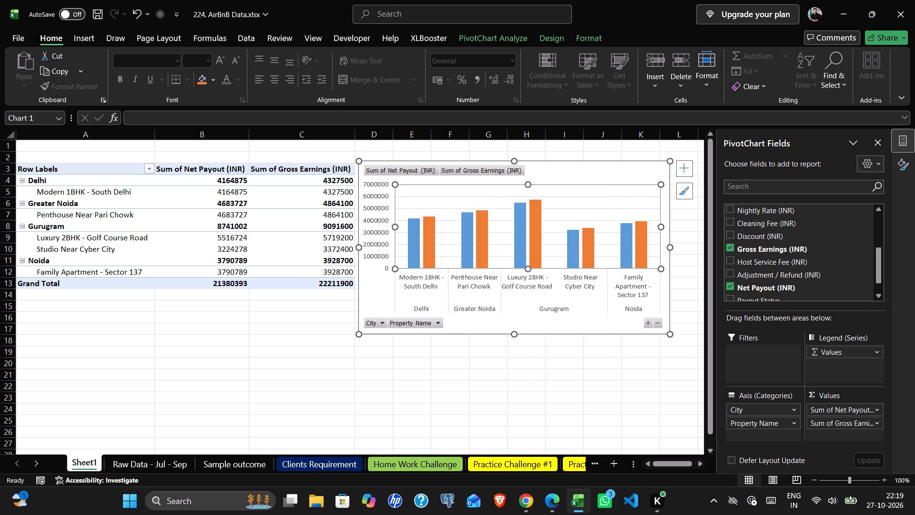
# Add data labels to the Net Payout series in the PivotChart.
pyautogui.click(466, 250)
pyautogui.rightClick(466, 250)
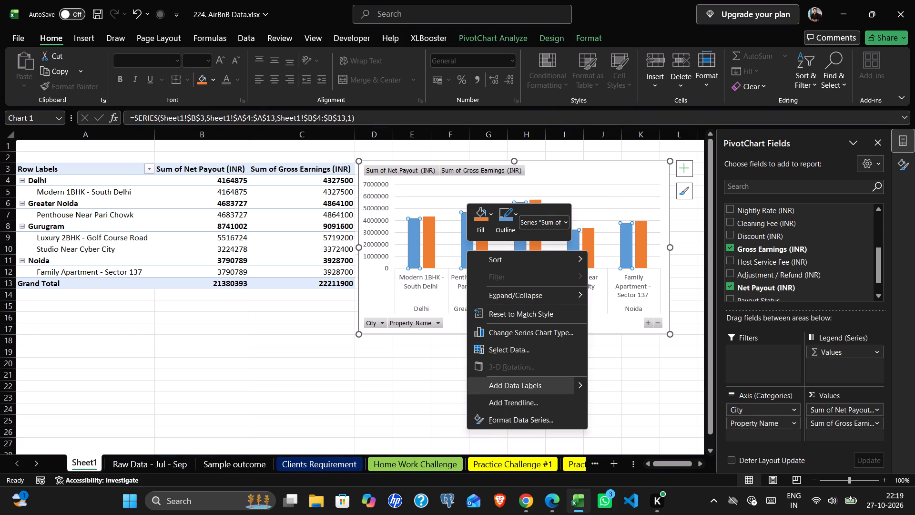
pyautogui.click(508, 387)
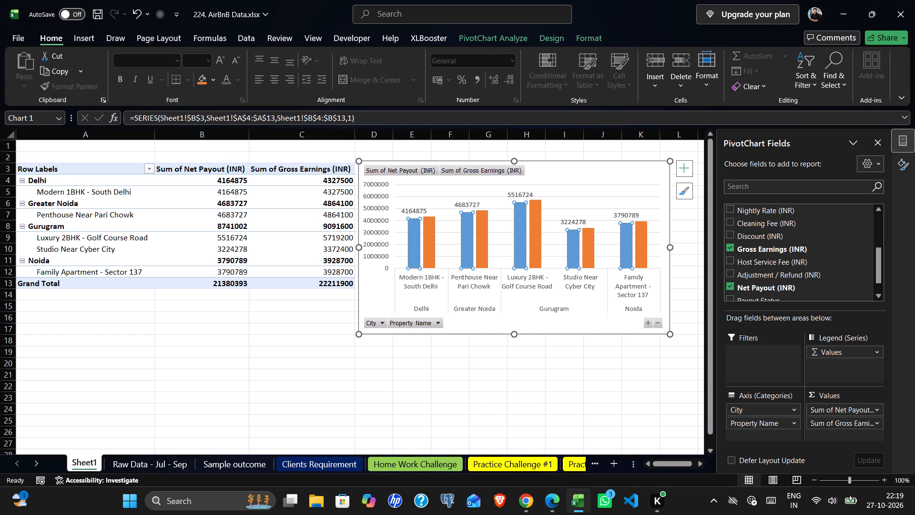
# Try different label positions for the Net Payout data labels in the PivotChart and set them to Center.
pyautogui.click(480, 232)
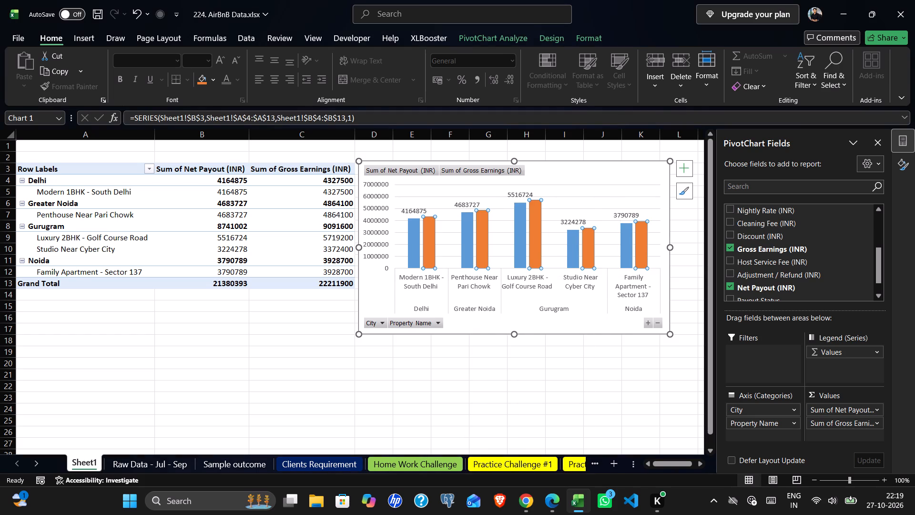
pyautogui.click(471, 205)
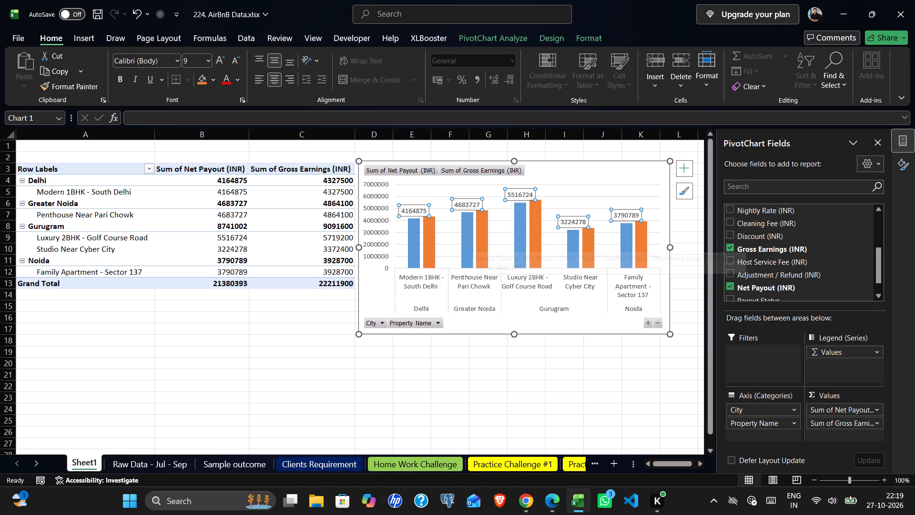
pyautogui.rightClick(471, 203)
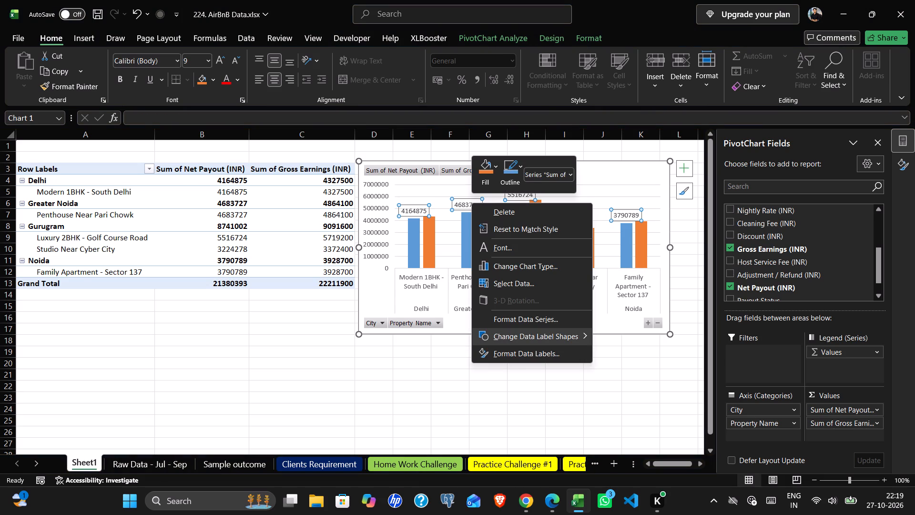
pyautogui.click(524, 360)
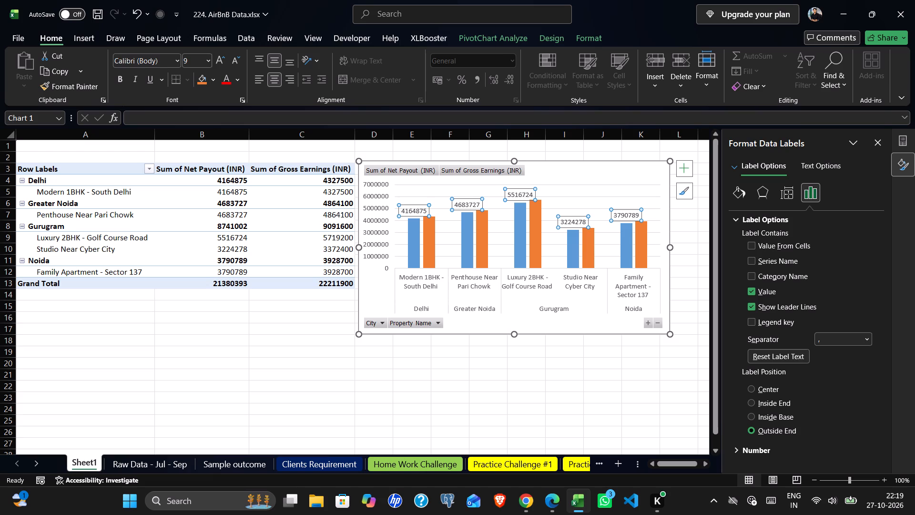
pyautogui.click(750, 389)
pyautogui.click(749, 417)
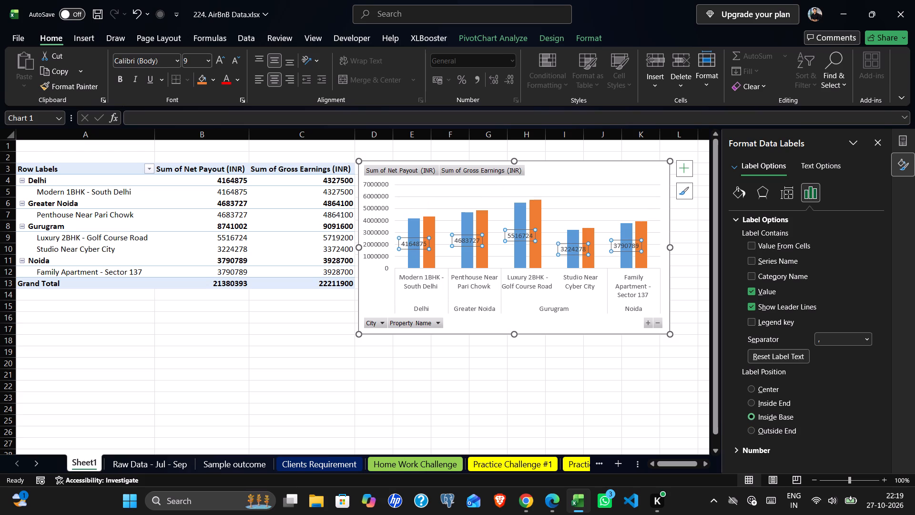
pyautogui.click(750, 431)
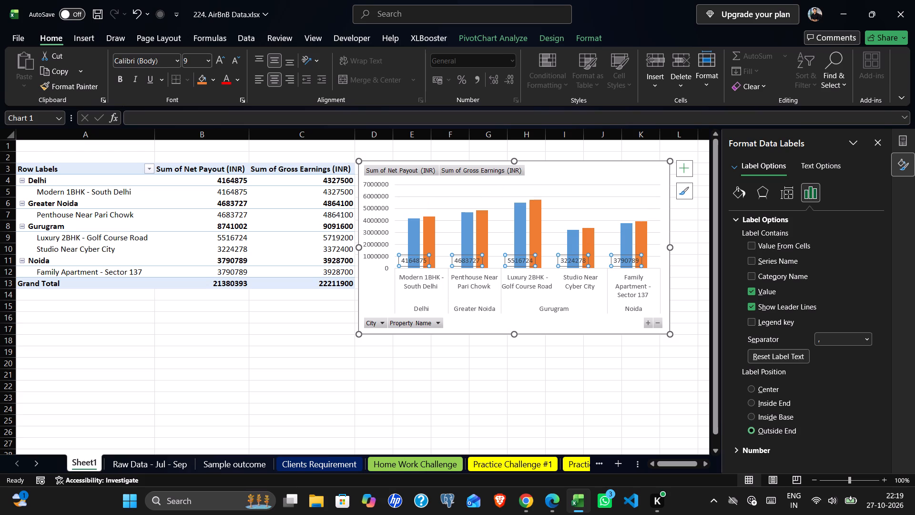
pyautogui.click(750, 401)
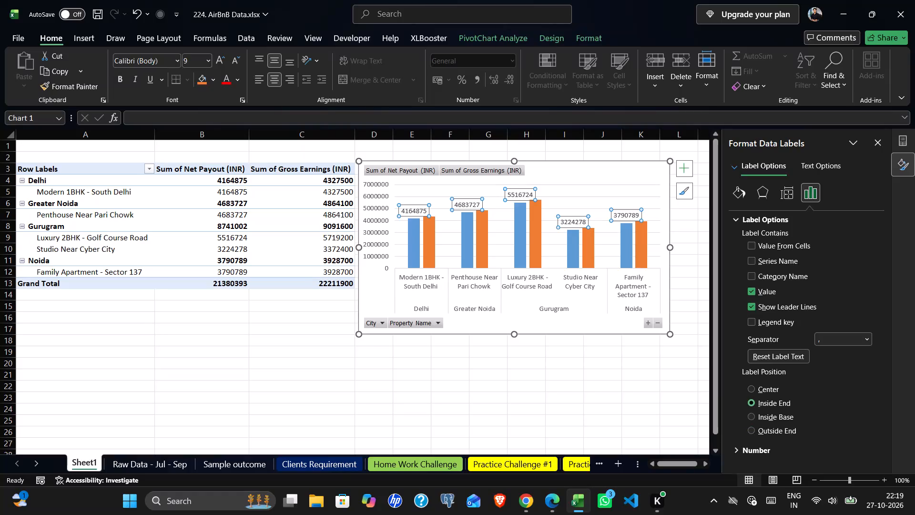
pyautogui.click(752, 385)
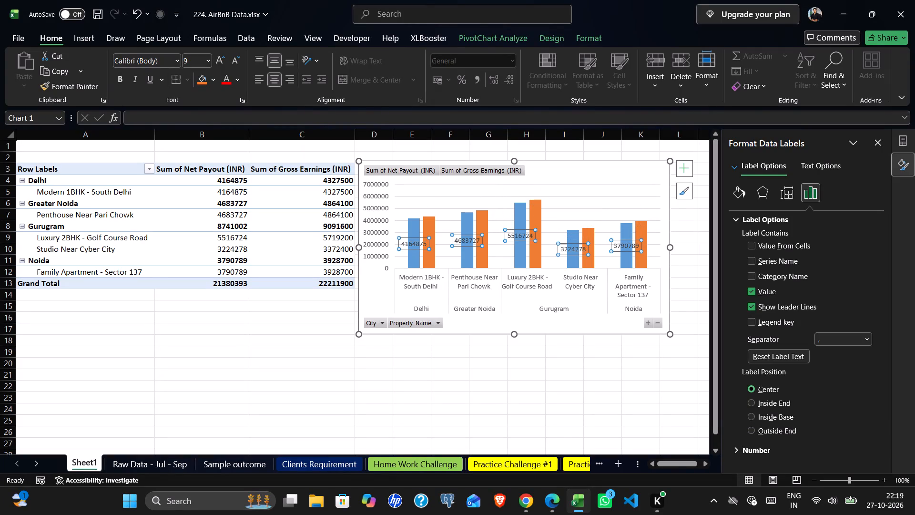
pyautogui.scroll(-5, 773, 402)
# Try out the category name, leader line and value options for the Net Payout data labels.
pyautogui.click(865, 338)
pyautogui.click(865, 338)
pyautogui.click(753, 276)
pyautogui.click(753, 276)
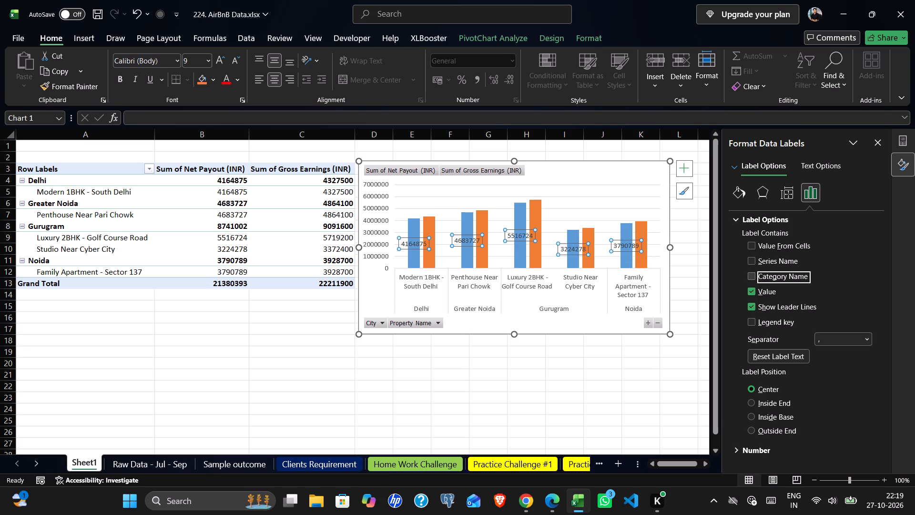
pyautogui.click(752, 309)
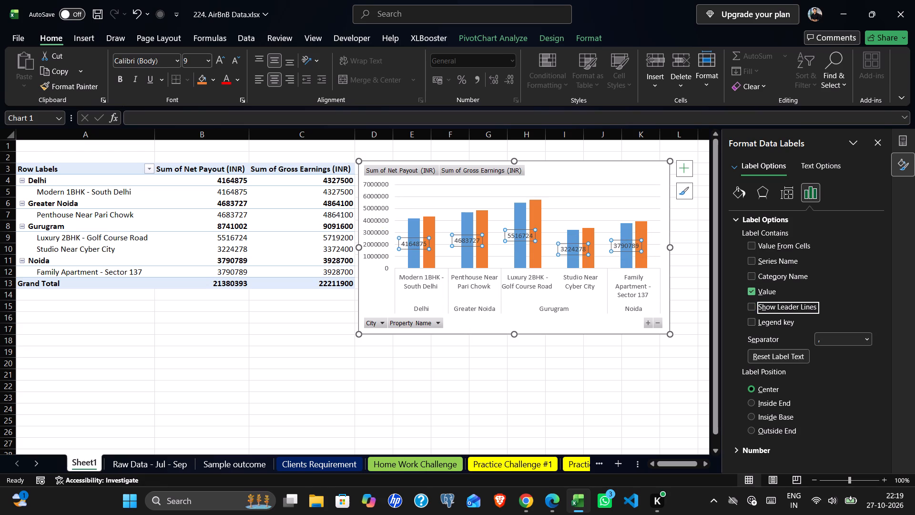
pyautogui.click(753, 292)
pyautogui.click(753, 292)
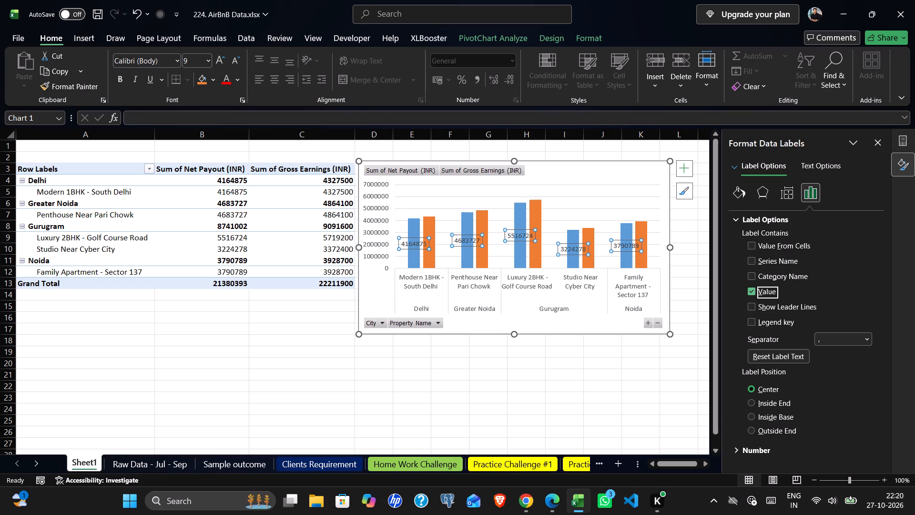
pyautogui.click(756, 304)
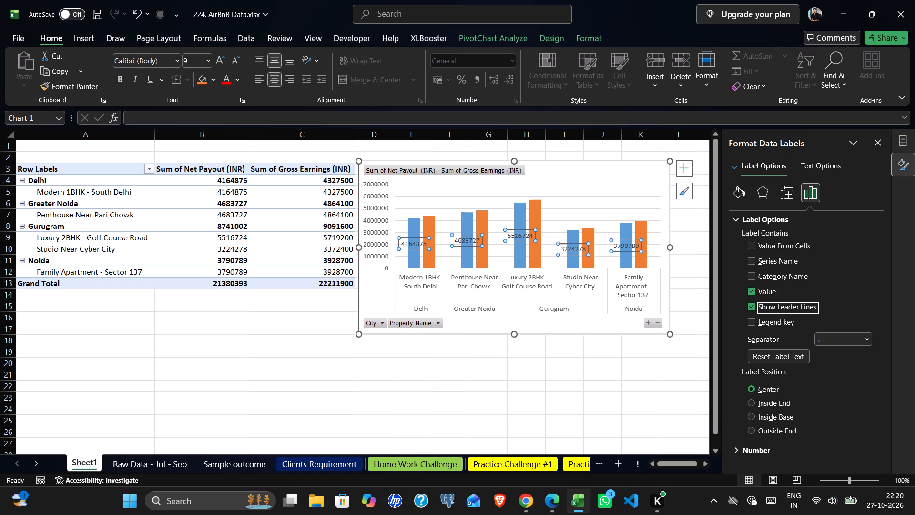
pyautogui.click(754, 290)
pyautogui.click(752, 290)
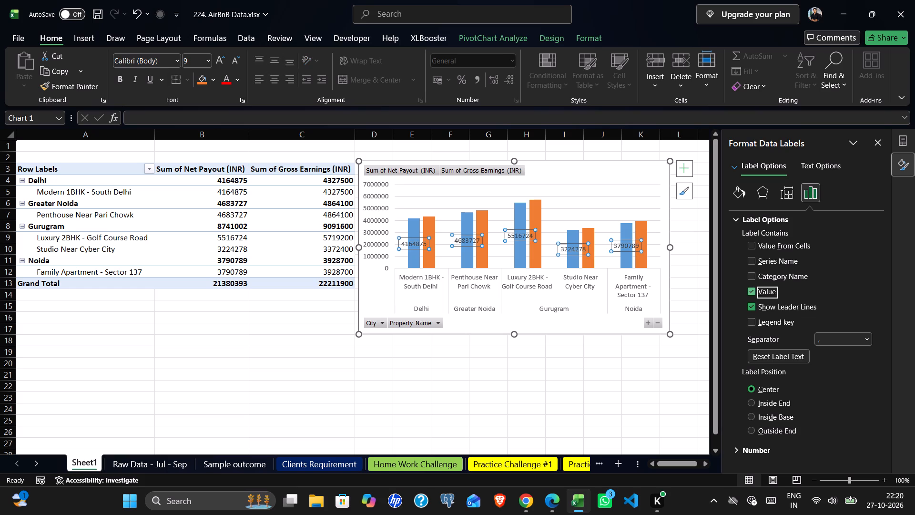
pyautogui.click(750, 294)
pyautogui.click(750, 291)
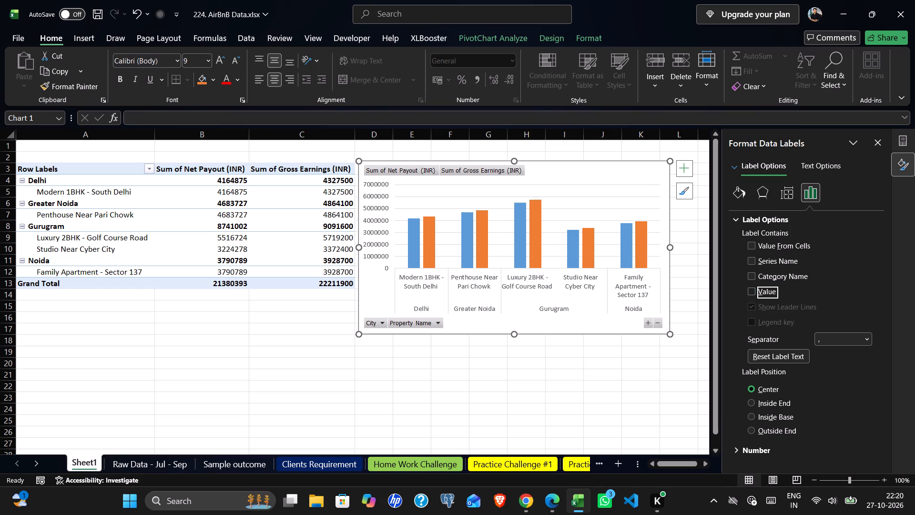
# Turn off leader lines and turn on the legend key for the Net Payout data labels.
pyautogui.click(750, 305)
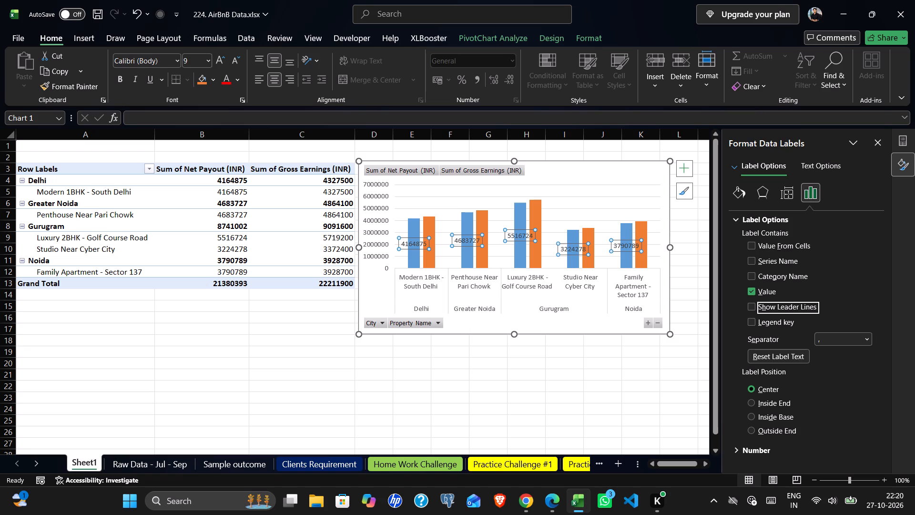
pyautogui.click(752, 319)
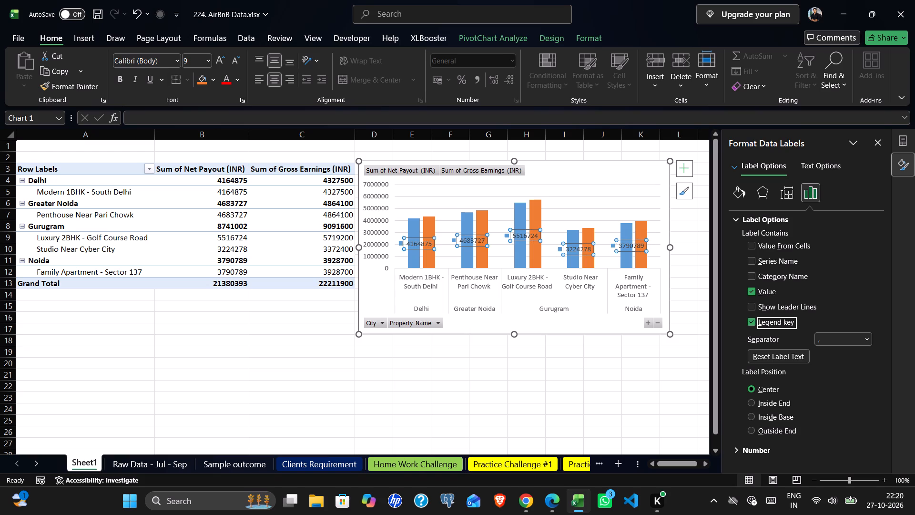
pyautogui.click(747, 325)
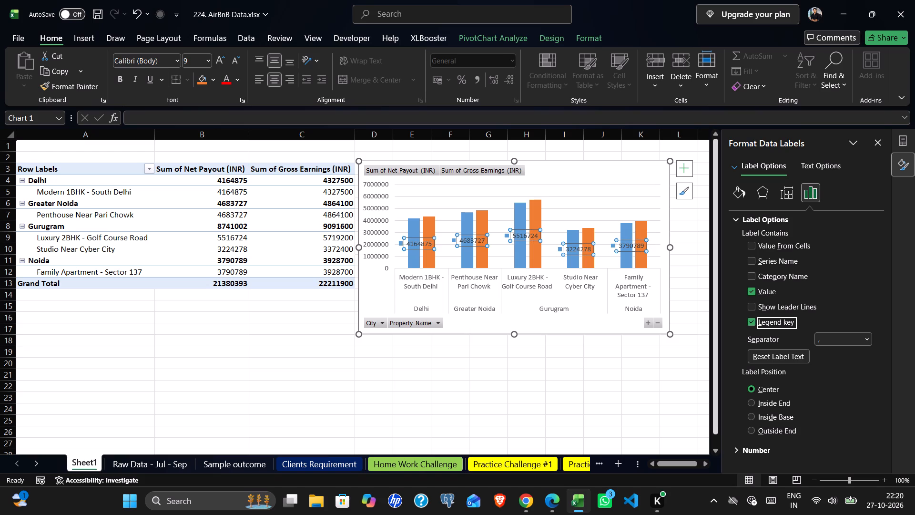
# Move the Net Payout data label of Noida's Family Apartment - Sector 137 to just above its bar.
pyautogui.moveTo(638, 249); pyautogui.dragTo(634, 247)
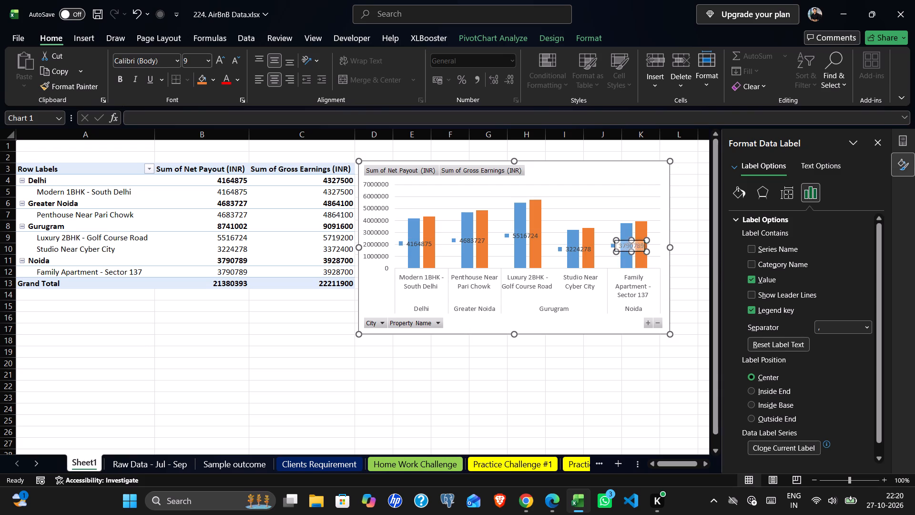
pyautogui.moveTo(634, 247); pyautogui.dragTo(629, 217)
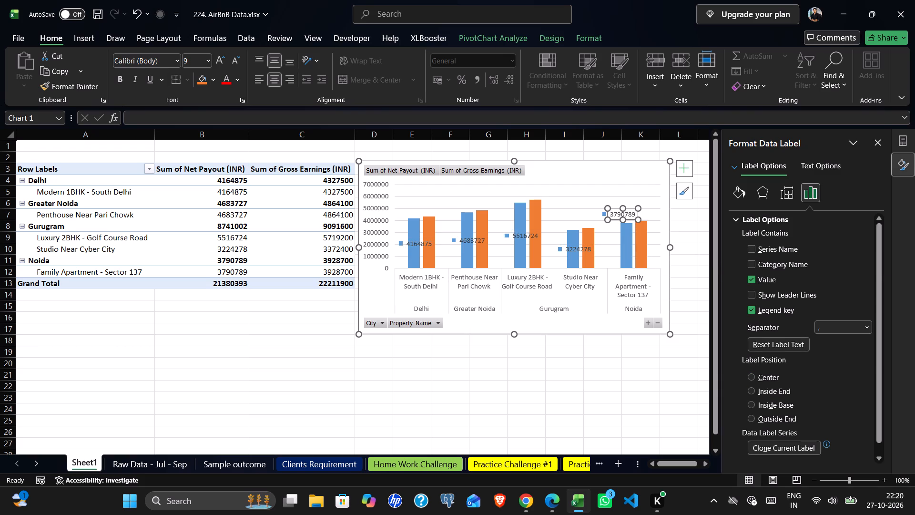
pyautogui.moveTo(639, 221); pyautogui.dragTo(630, 221)
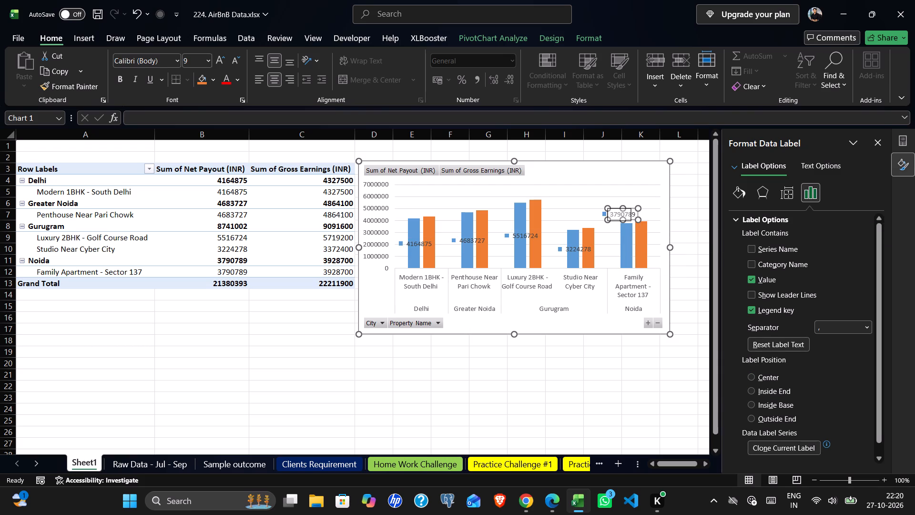
pyautogui.click(669, 220)
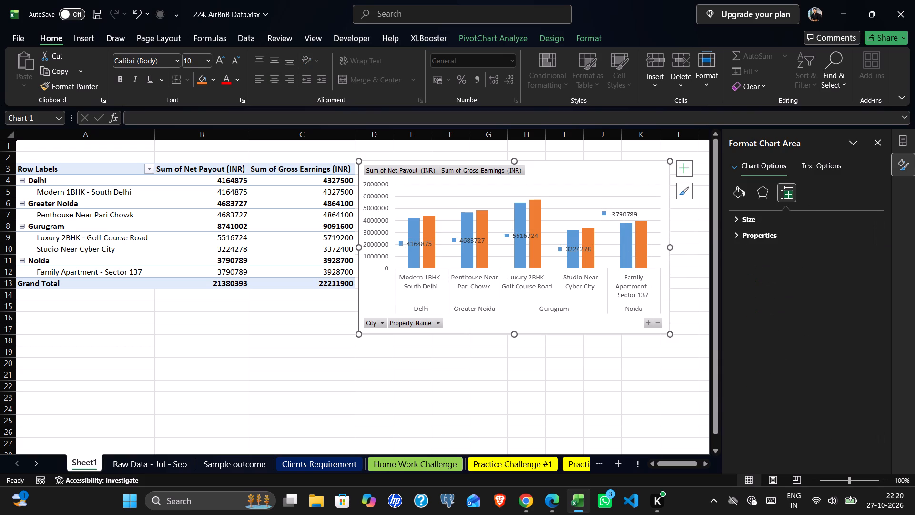
# Examine the fill, effects, size and alignment options available for the Net Payout data labels.
pyautogui.click(628, 214)
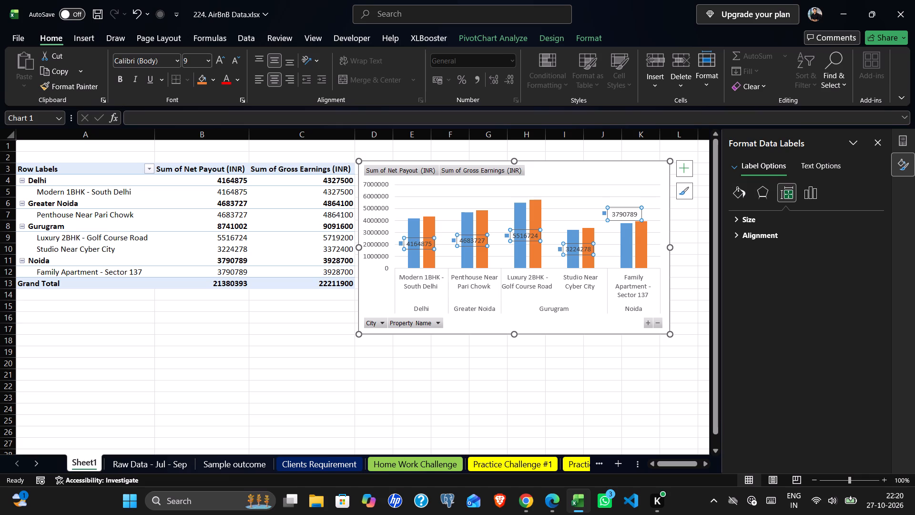
pyautogui.click(808, 189)
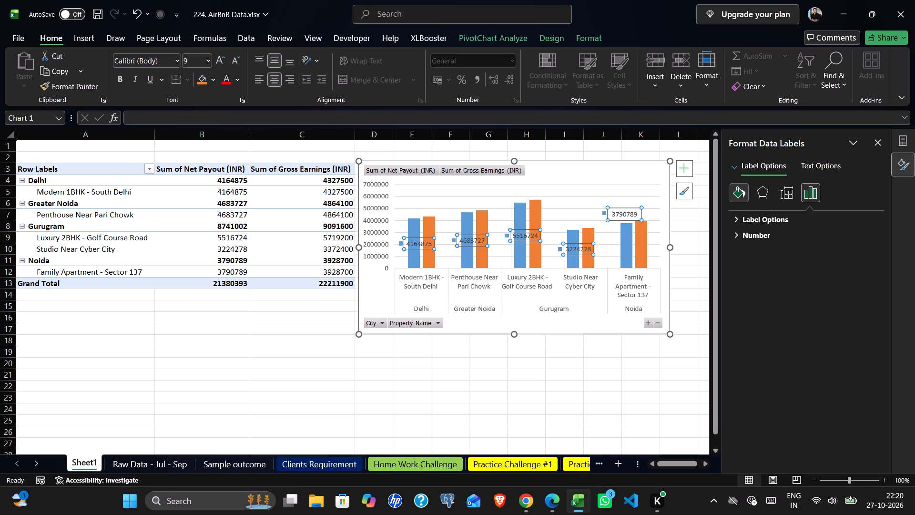
pyautogui.click(736, 193)
pyautogui.click(761, 188)
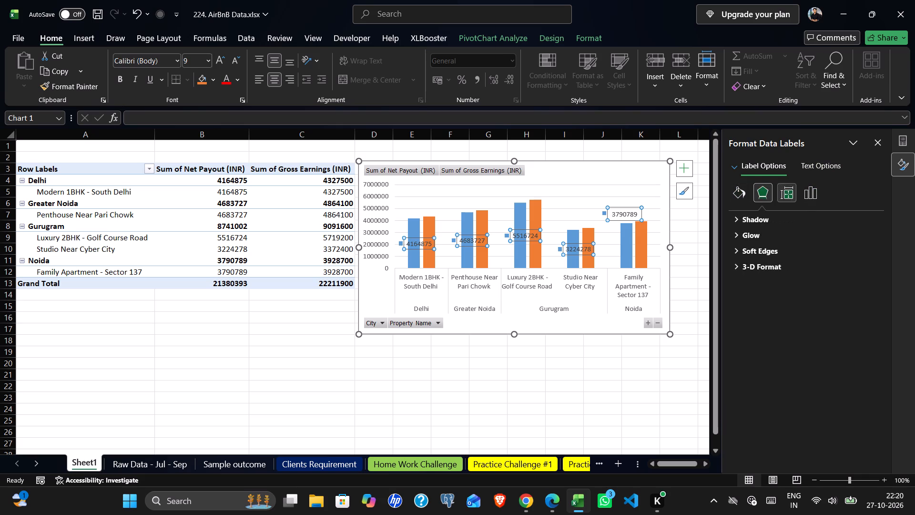
pyautogui.click(783, 189)
pyautogui.click(766, 219)
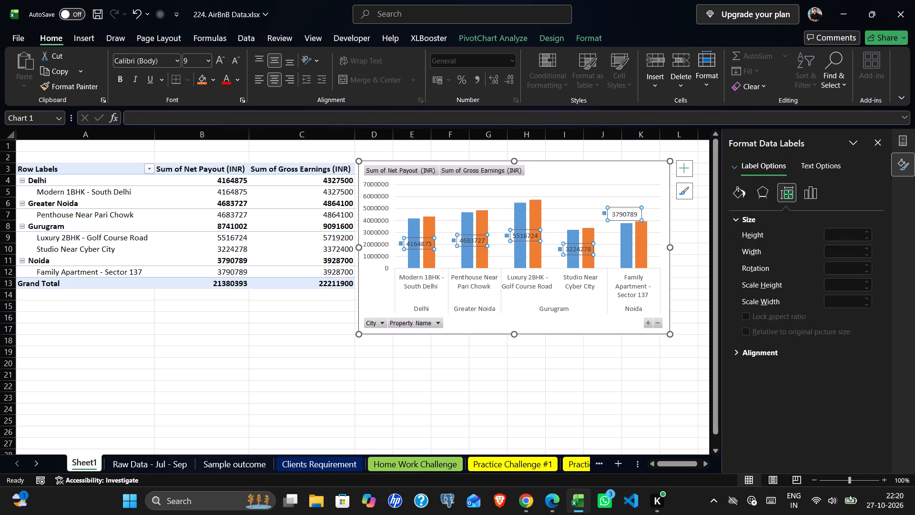
pyautogui.click(738, 350)
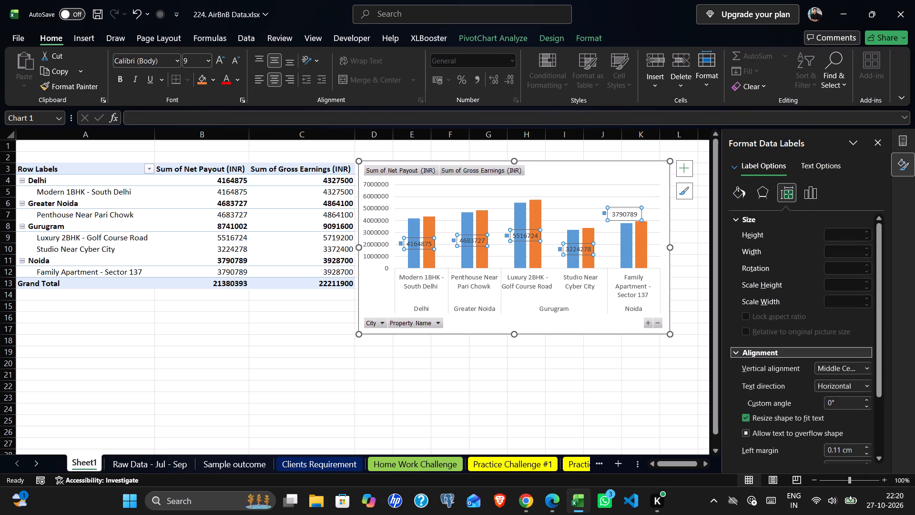
pyautogui.scroll(2, 763, 285)
pyautogui.click(878, 142)
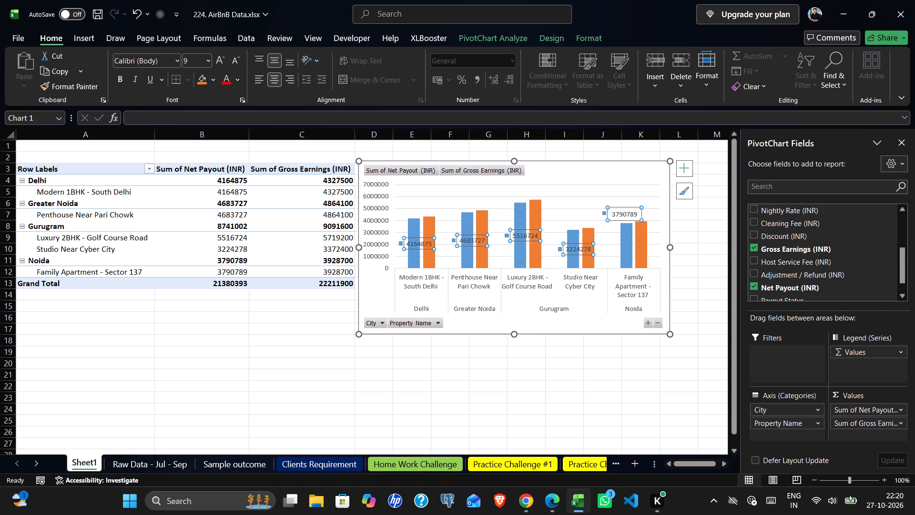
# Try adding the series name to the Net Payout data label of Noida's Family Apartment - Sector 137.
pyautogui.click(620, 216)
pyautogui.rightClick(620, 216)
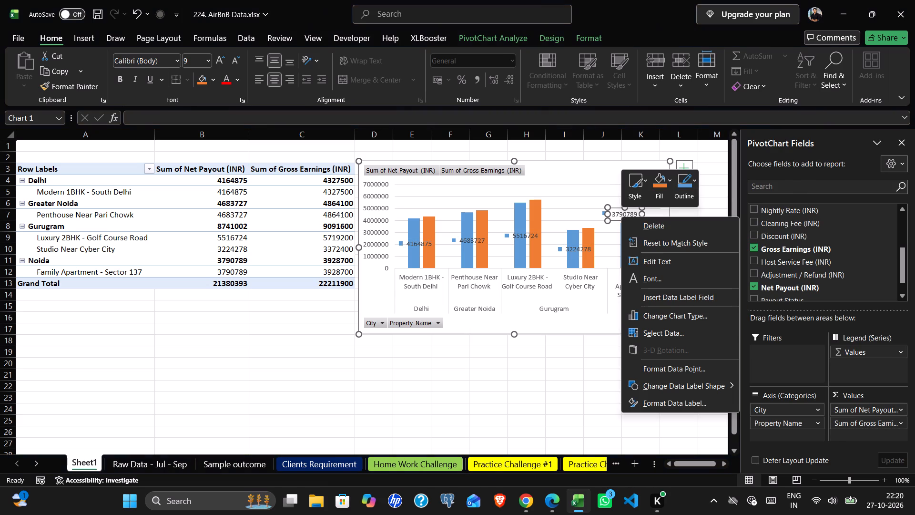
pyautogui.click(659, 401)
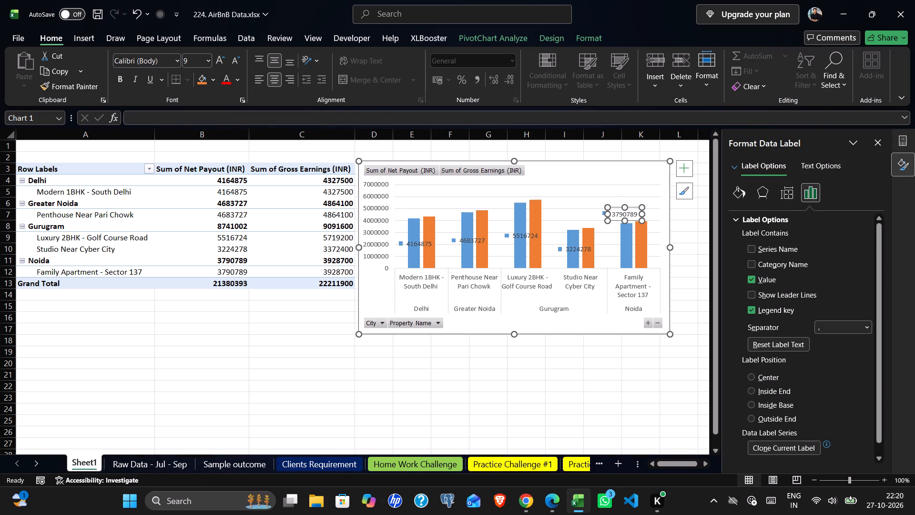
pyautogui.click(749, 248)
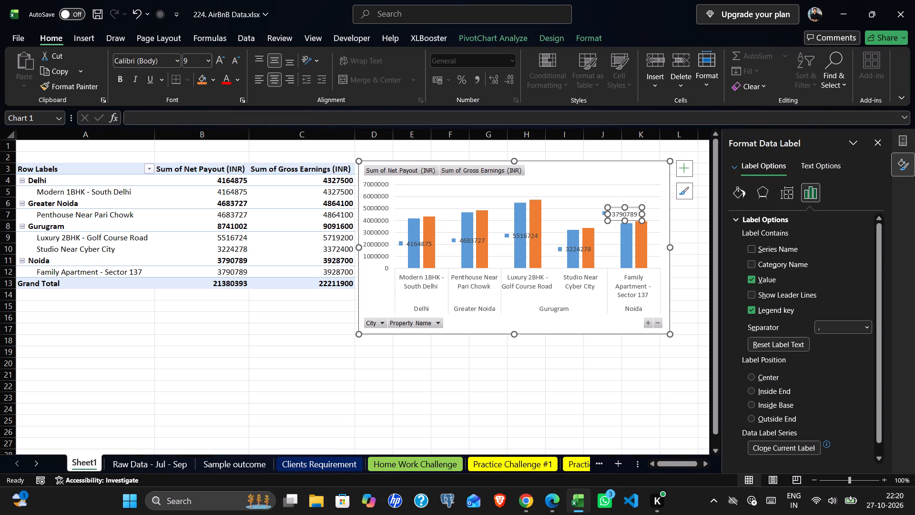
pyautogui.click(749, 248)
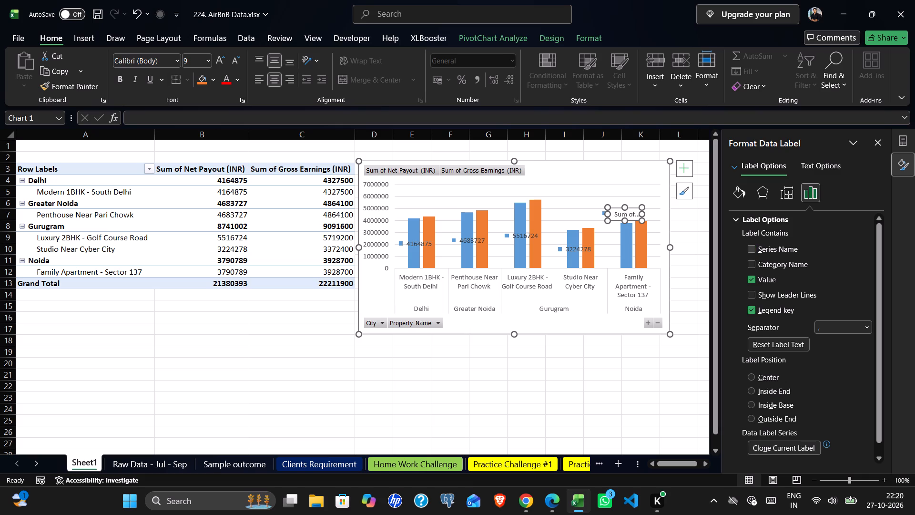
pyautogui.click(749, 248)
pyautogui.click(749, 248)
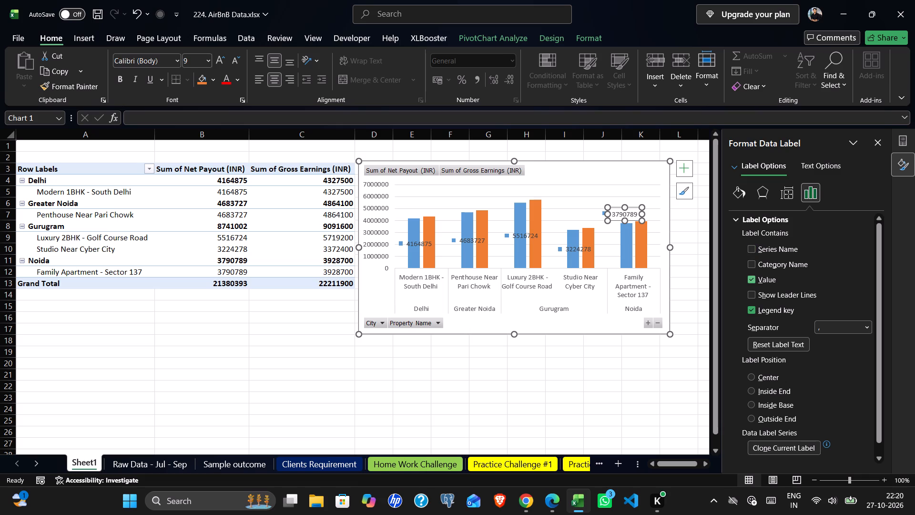
# Turn off the value in the Net Payout data label of Noida's Family Apartment - Sector 137.
pyautogui.click(750, 281)
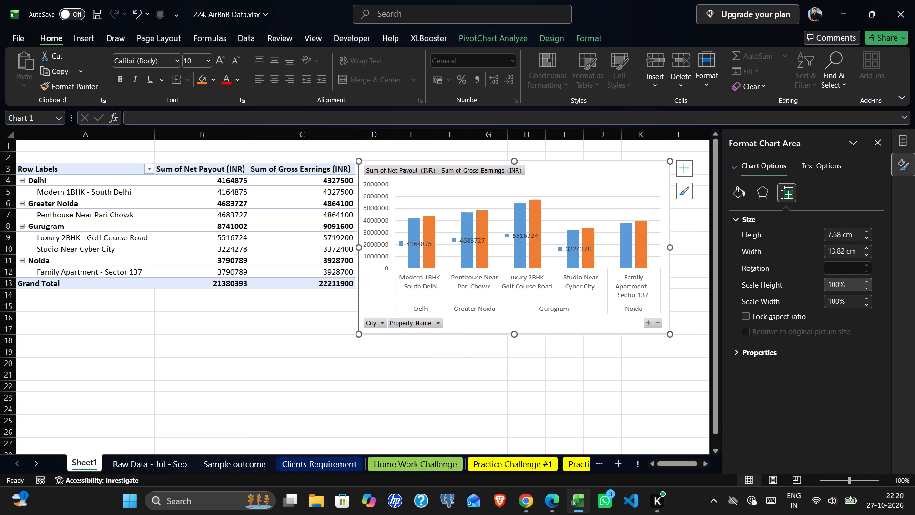
pyautogui.click(733, 352)
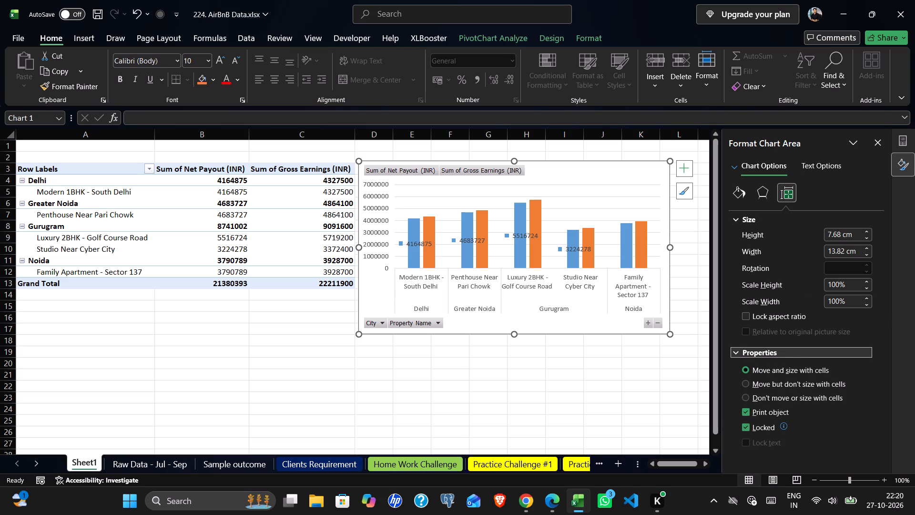
pyautogui.click(733, 352)
pyautogui.click(585, 396)
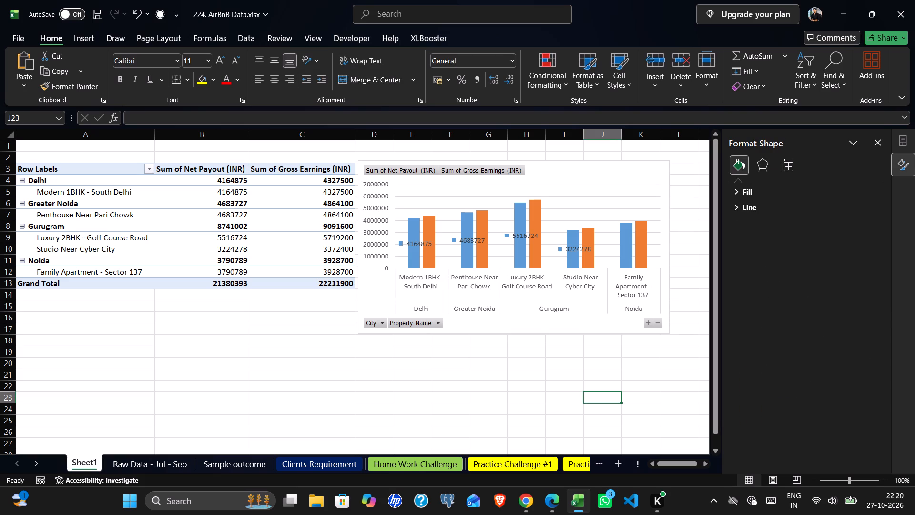
# Turn off the value in the remaining Net Payout data labels of the PivotChart.
pyautogui.click(523, 232)
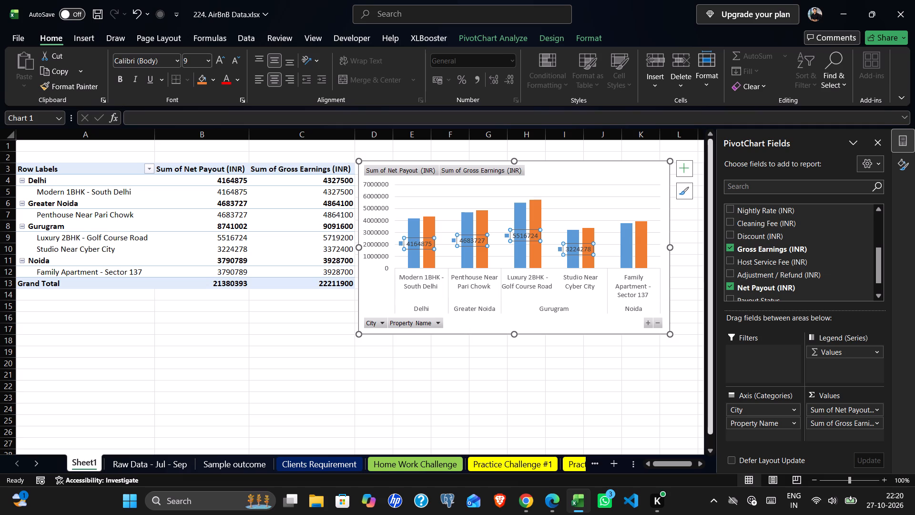
pyautogui.rightClick(526, 236)
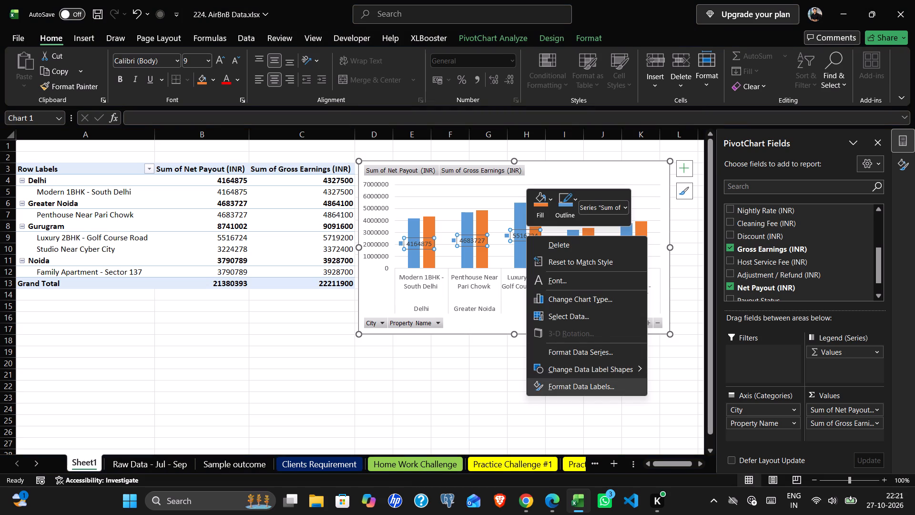
pyautogui.click(569, 385)
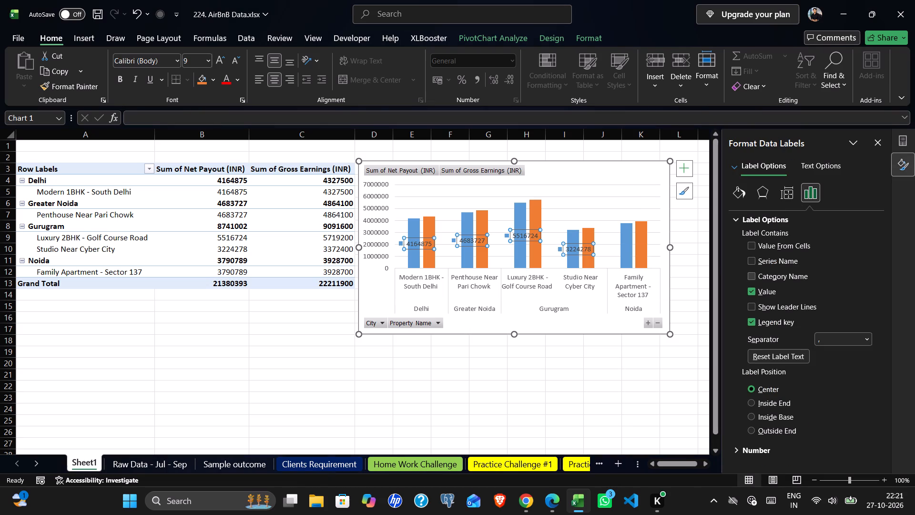
pyautogui.click(751, 290)
pyautogui.click(564, 402)
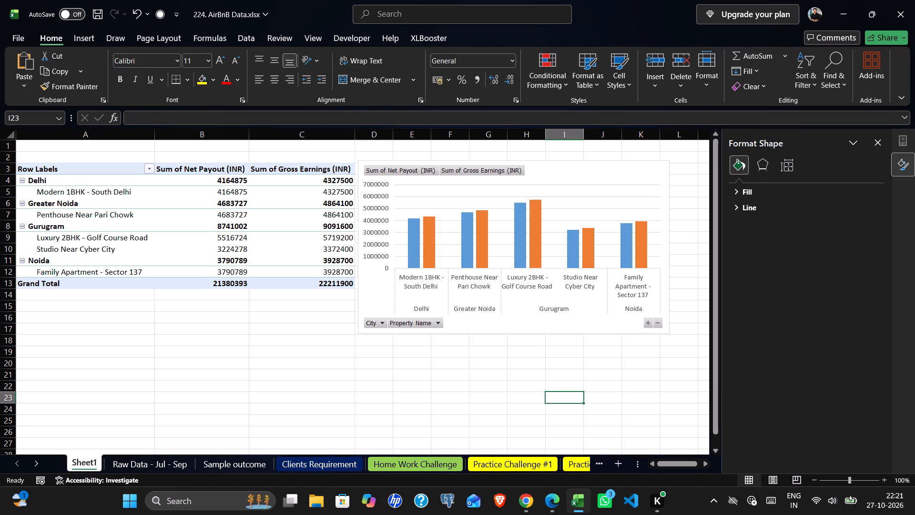
# Add the Discount (INR) field to the PivotChart's values.
pyautogui.click(493, 255)
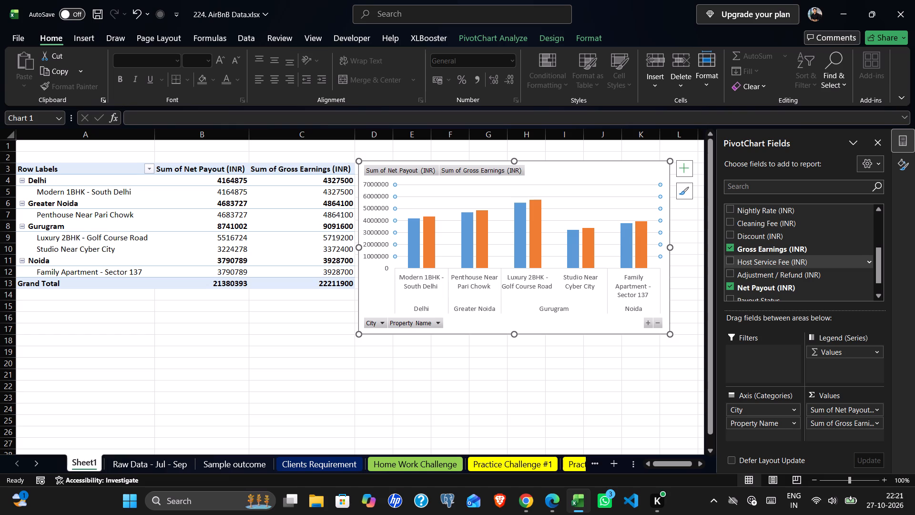
pyautogui.moveTo(753, 238); pyautogui.dragTo(838, 434)
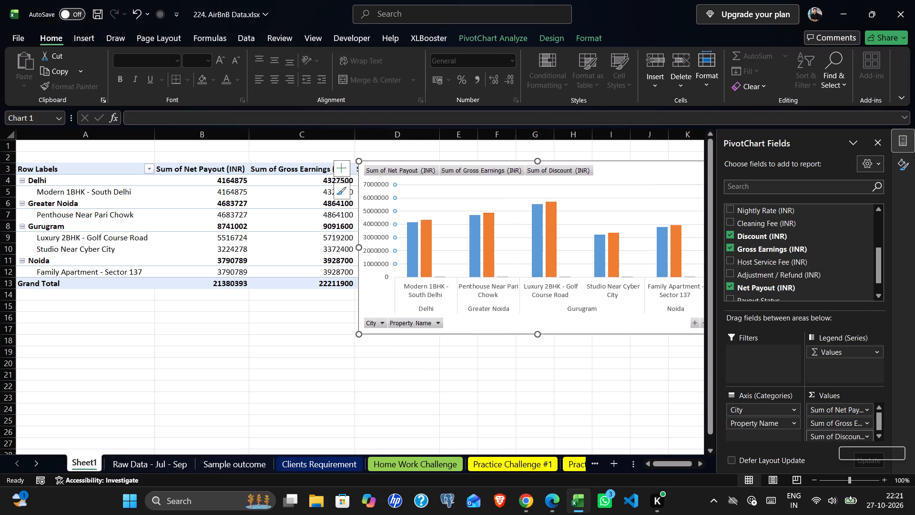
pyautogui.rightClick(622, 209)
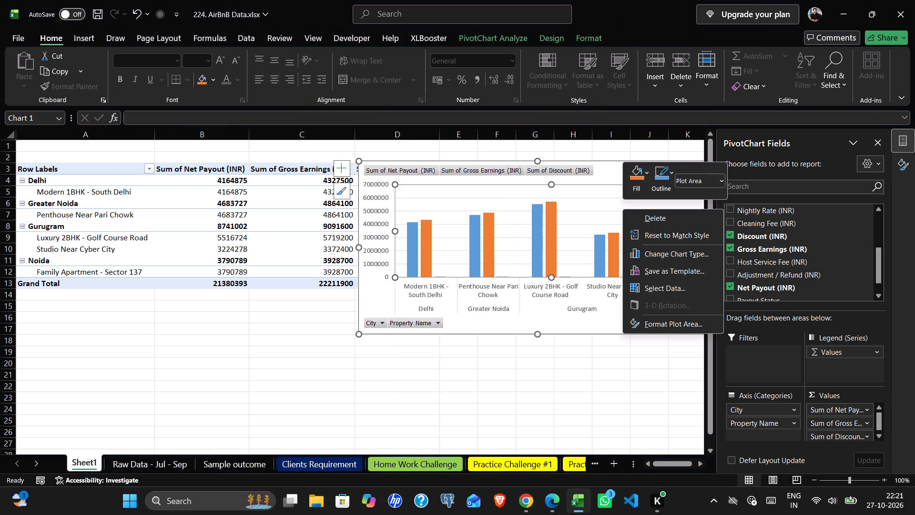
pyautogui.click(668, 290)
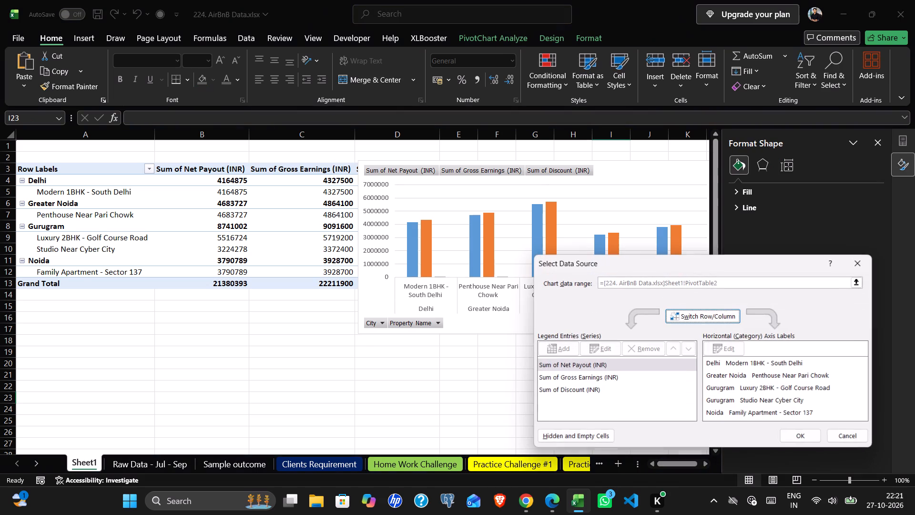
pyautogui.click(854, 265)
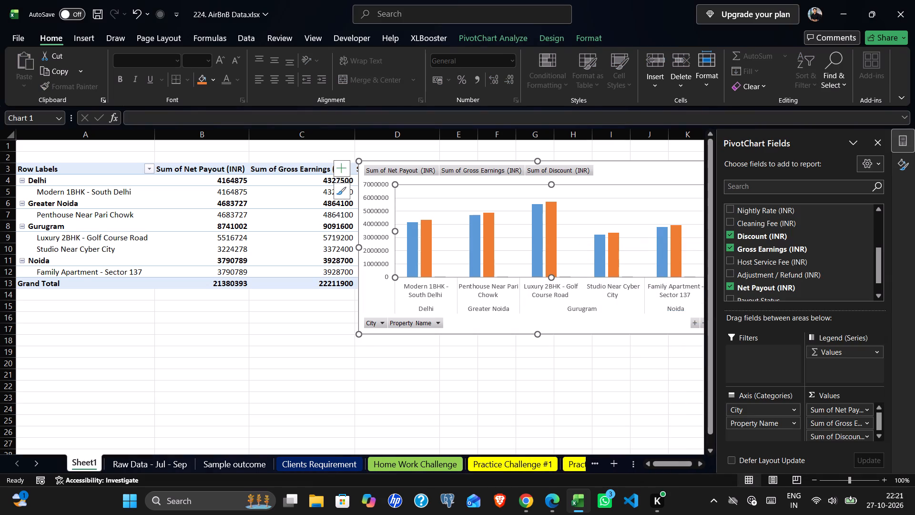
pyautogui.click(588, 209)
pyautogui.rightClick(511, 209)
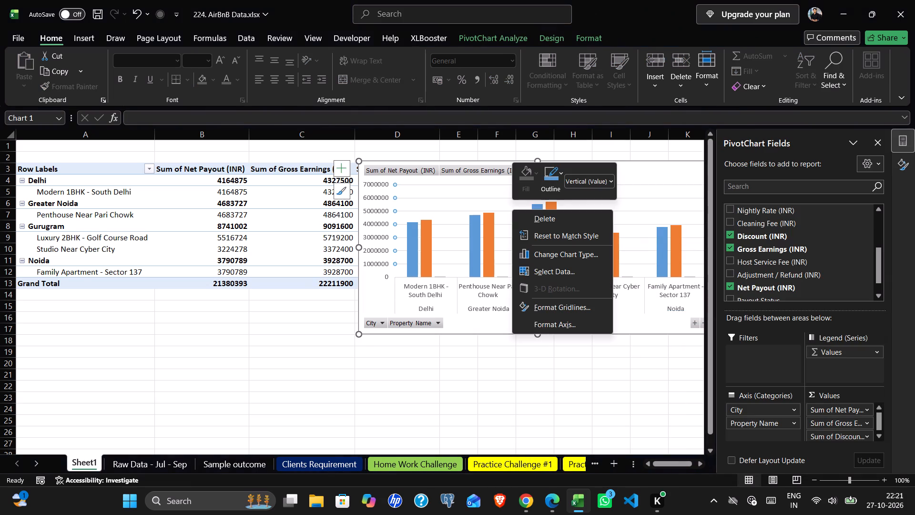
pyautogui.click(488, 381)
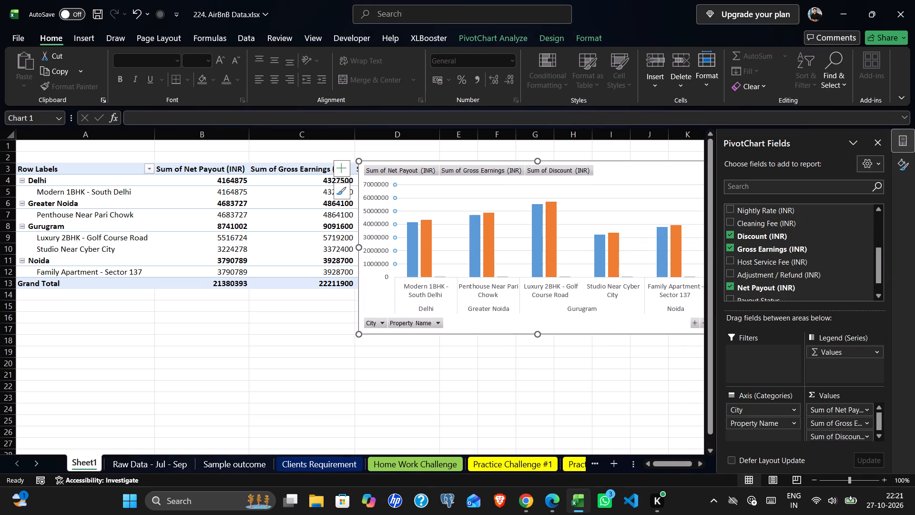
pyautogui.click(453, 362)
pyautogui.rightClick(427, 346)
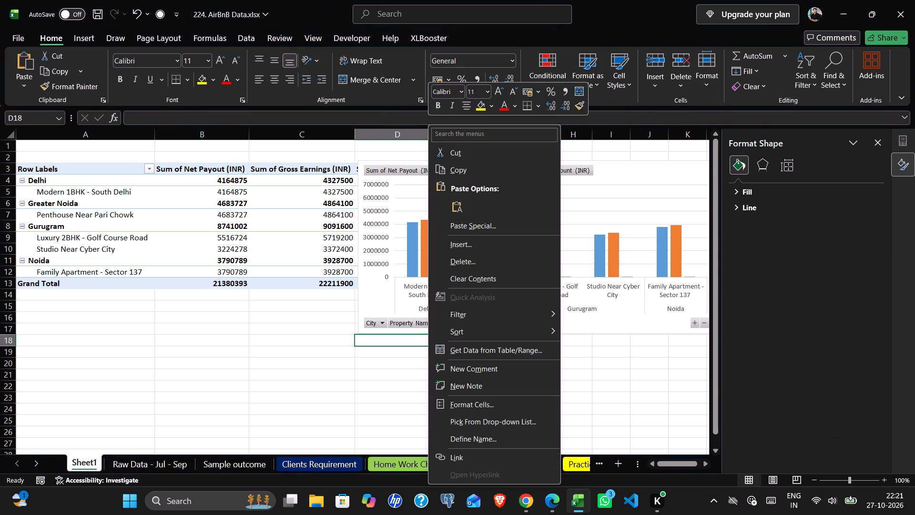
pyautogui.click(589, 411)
# Add data labels to the Gross Earnings series in the PivotChart.
pyautogui.click(610, 248)
pyautogui.rightClick(610, 248)
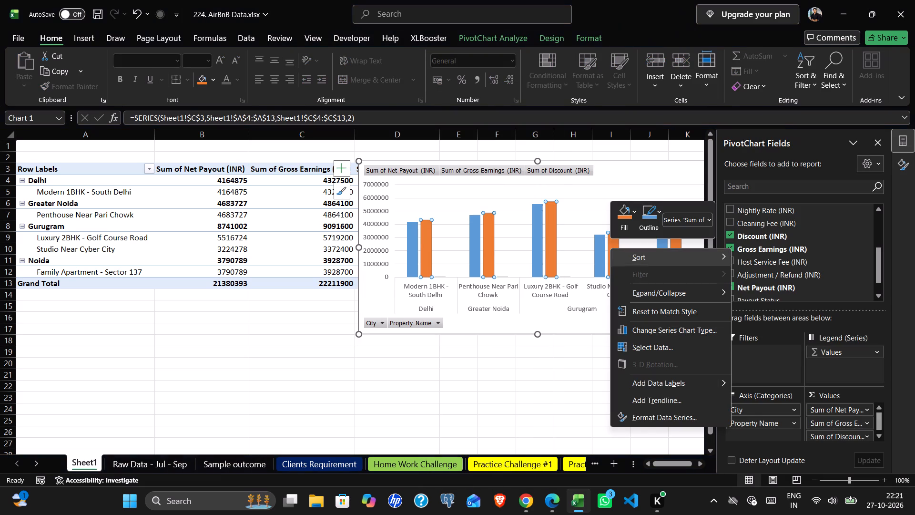
pyautogui.click(649, 389)
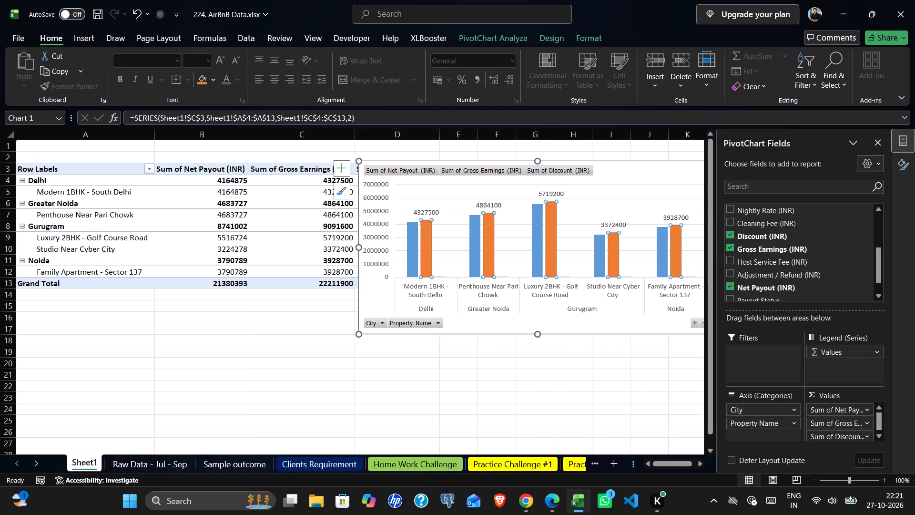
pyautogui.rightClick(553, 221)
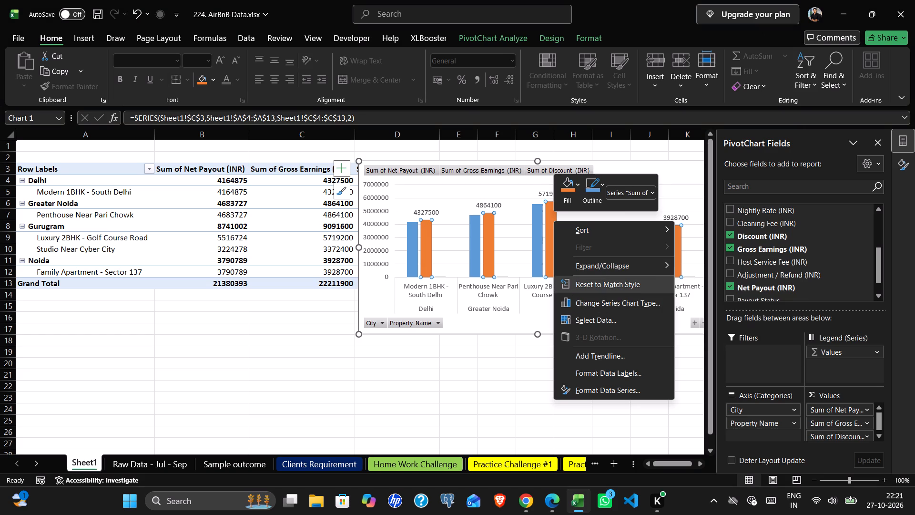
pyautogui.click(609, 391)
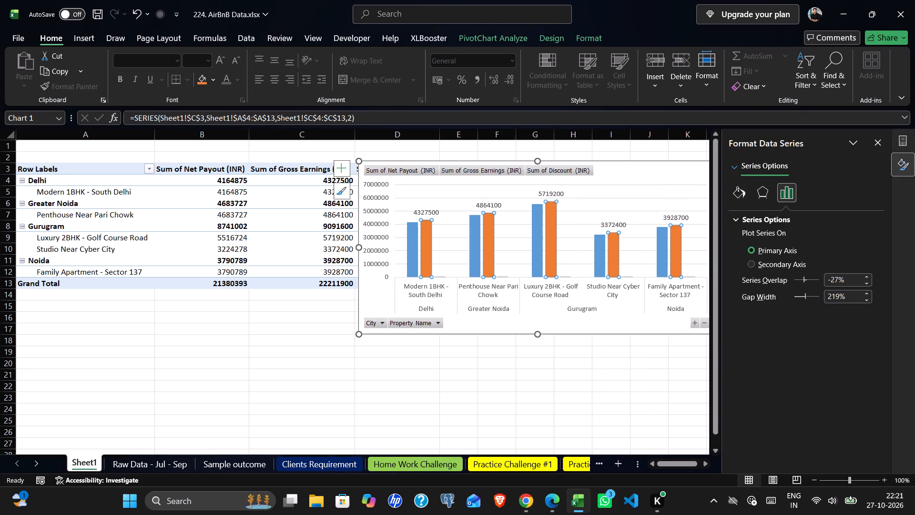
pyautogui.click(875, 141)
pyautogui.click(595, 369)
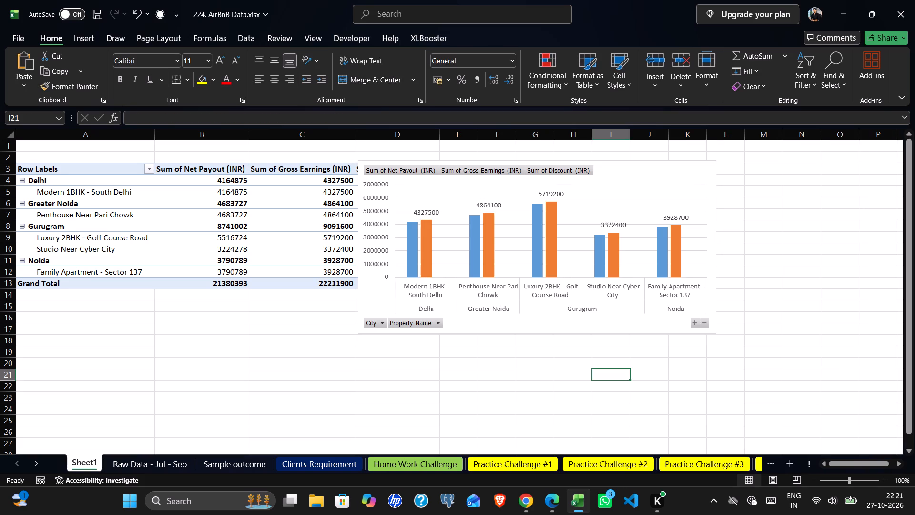
# Shrink the PivotChart and move it directly beneath the PivotTable, starting at column A below the Grand Total row.
pyautogui.click(659, 197)
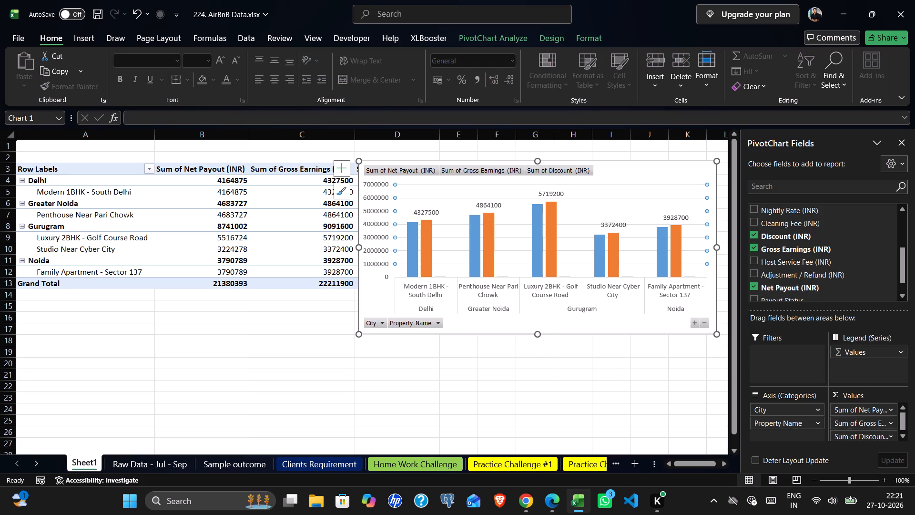
pyautogui.moveTo(716, 162); pyautogui.dragTo(677, 177)
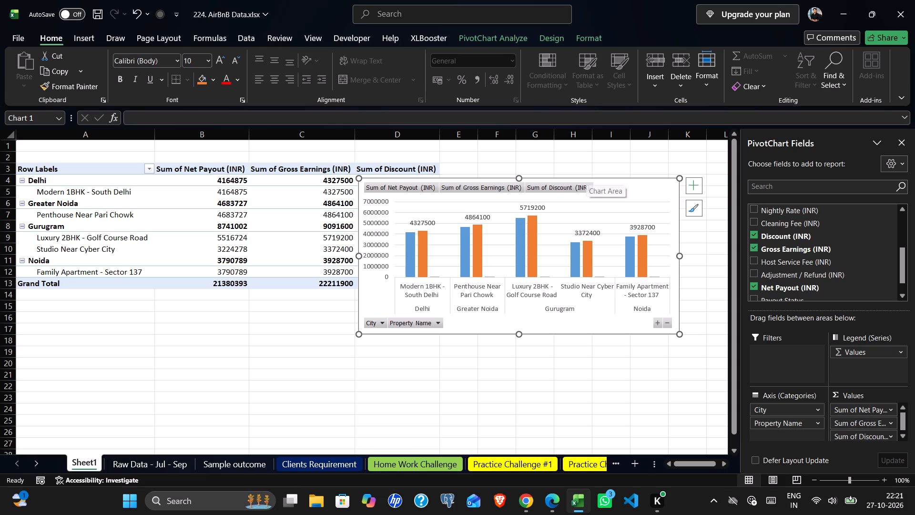
pyautogui.moveTo(584, 177); pyautogui.dragTo(587, 177)
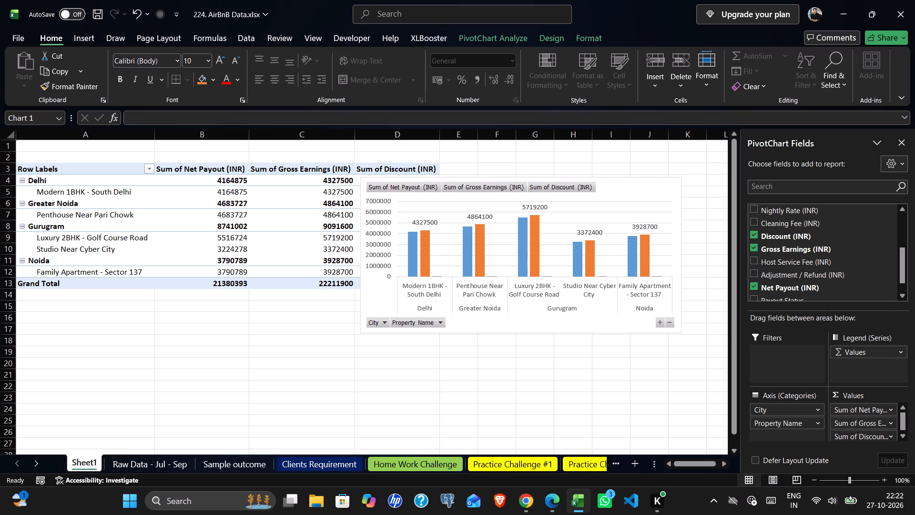
pyautogui.moveTo(587, 177); pyautogui.dragTo(603, 262)
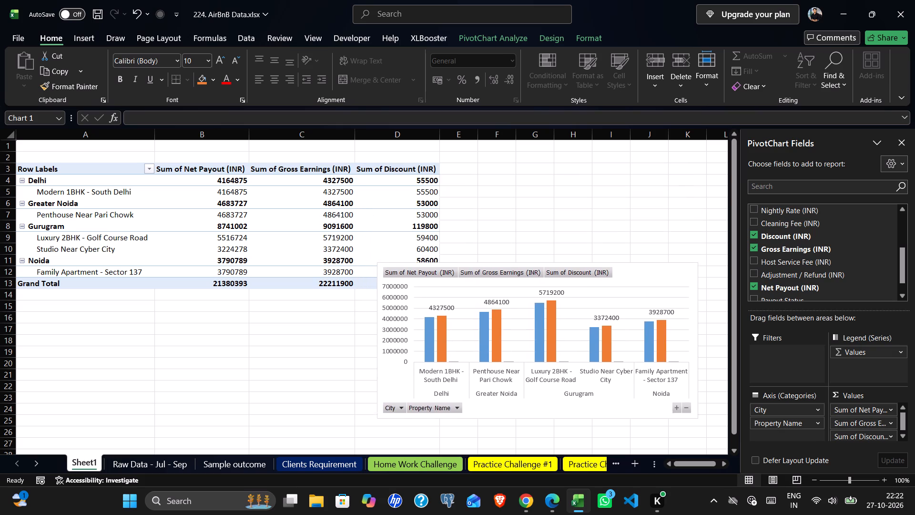
pyautogui.moveTo(603, 262); pyautogui.dragTo(246, 288)
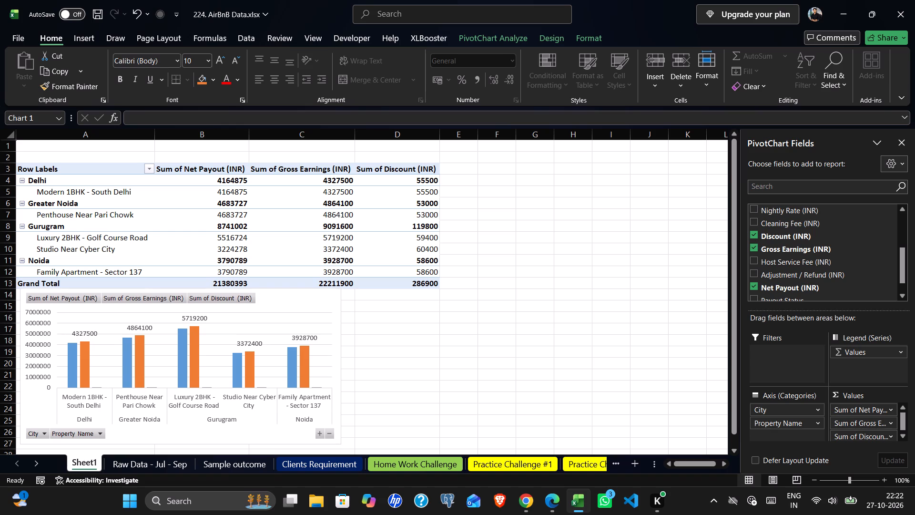
pyautogui.moveTo(246, 288); pyautogui.dragTo(243, 289)
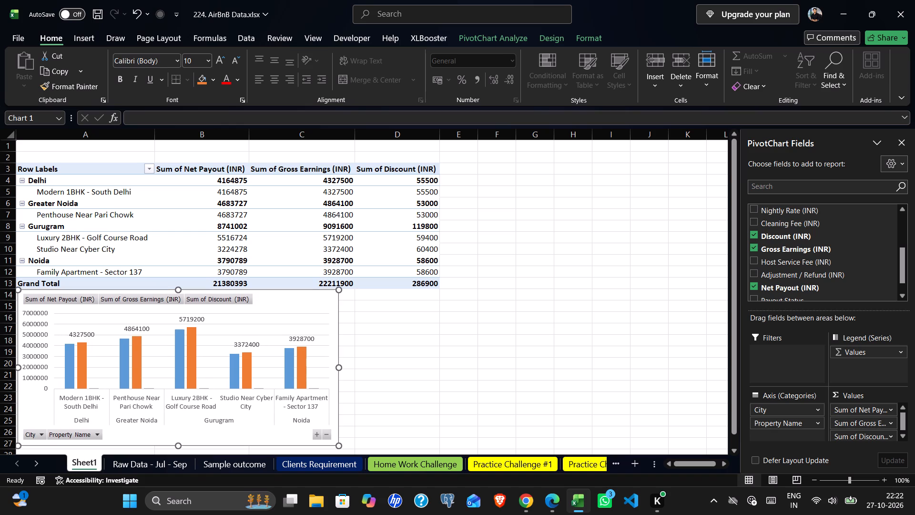
# Widen the PivotChart to match the PivotTable's width, ending at the edge of column D.
pyautogui.moveTo(338, 368); pyautogui.dragTo(433, 360)
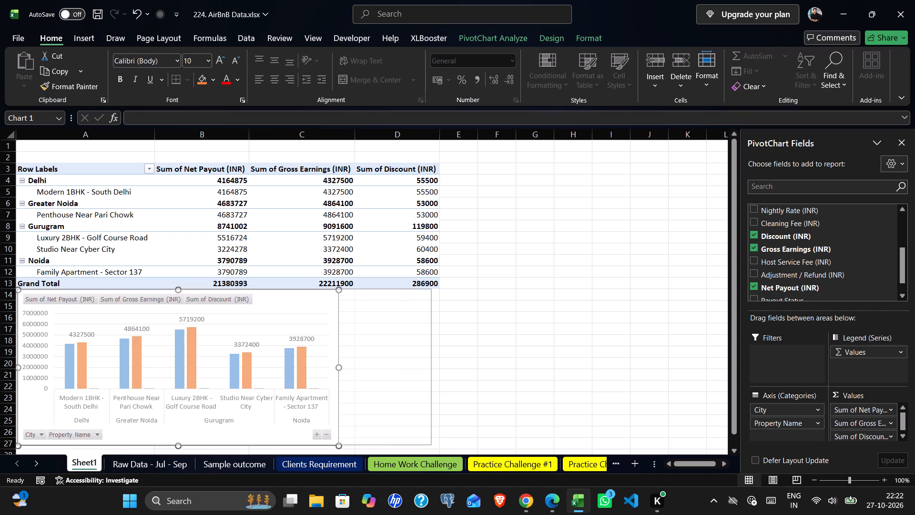
pyautogui.moveTo(433, 360); pyautogui.dragTo(439, 362)
# Give the Gross Earnings columns in the PivotChart a yellow outline.
pyautogui.scroll(-1, 563, 288)
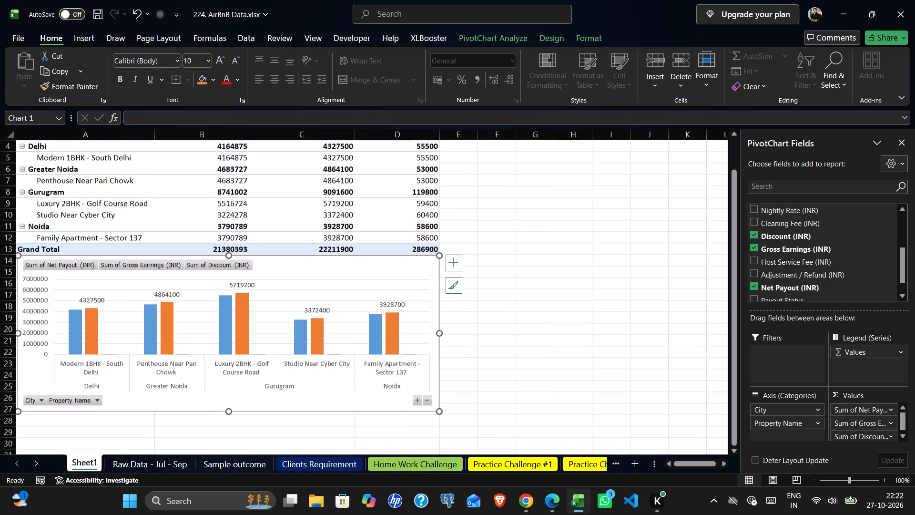
pyautogui.rightClick(244, 319)
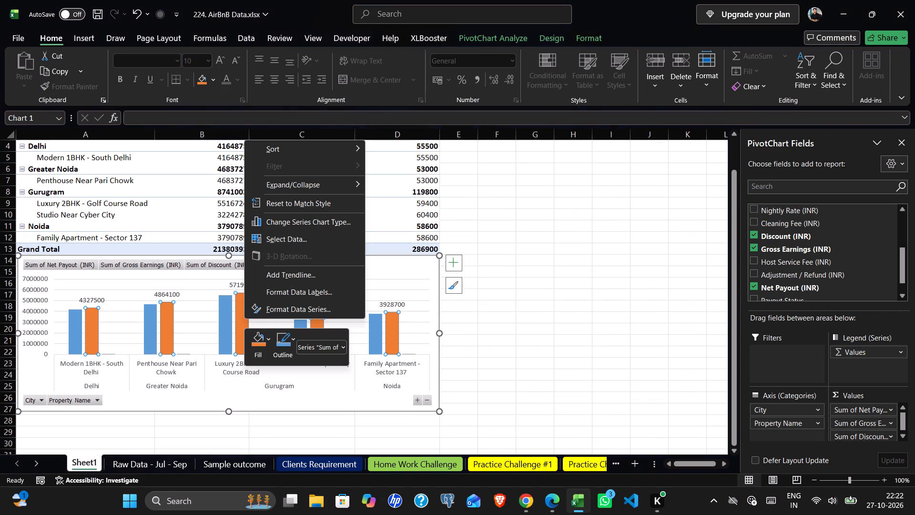
pyautogui.click(278, 337)
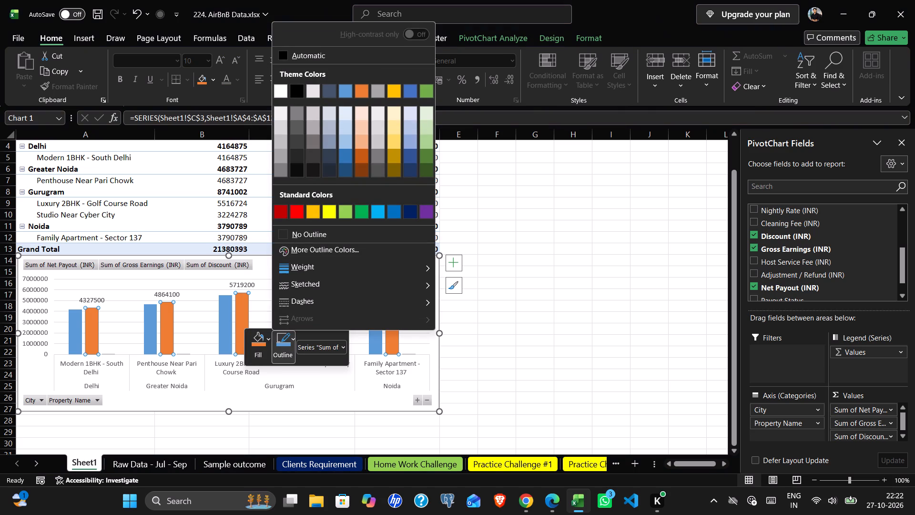
pyautogui.click(328, 208)
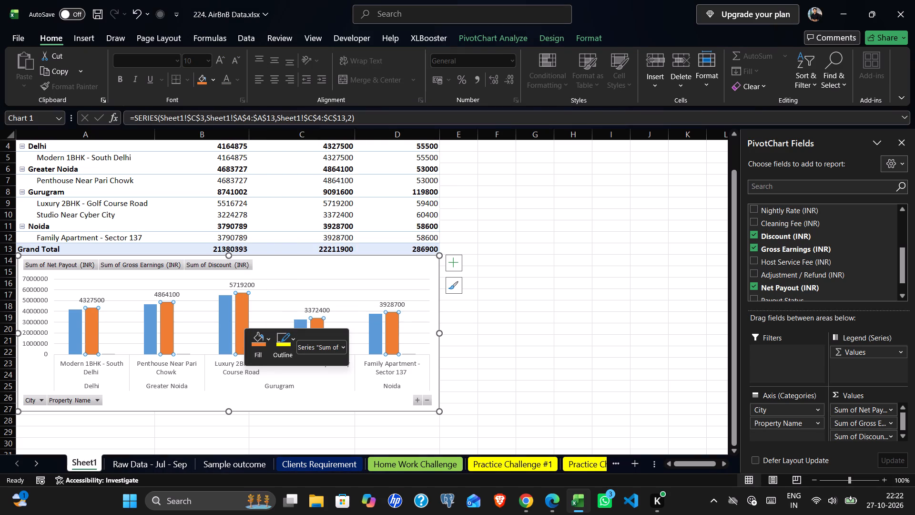
pyautogui.click(307, 277)
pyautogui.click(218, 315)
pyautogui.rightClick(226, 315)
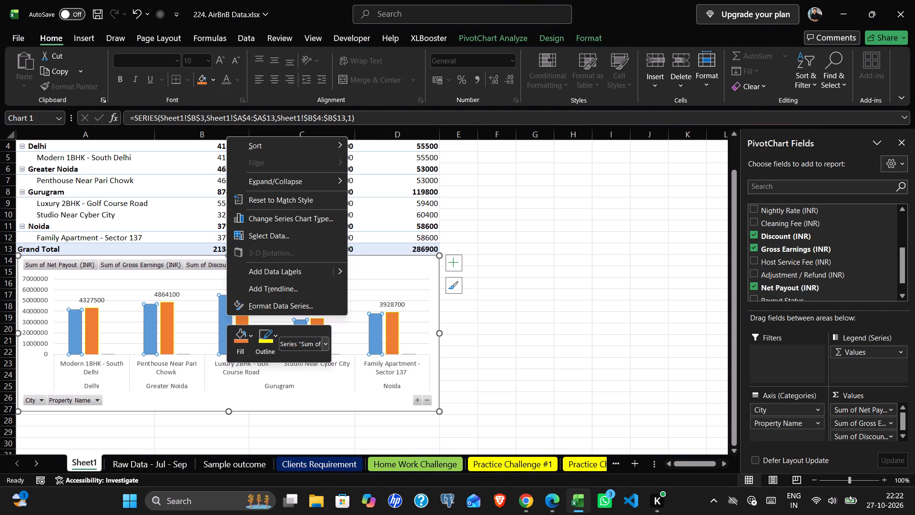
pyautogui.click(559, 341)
# Turn off autofitting of column widths on update in the PivotTable's layout and format options.
pyautogui.scroll(2, 547, 325)
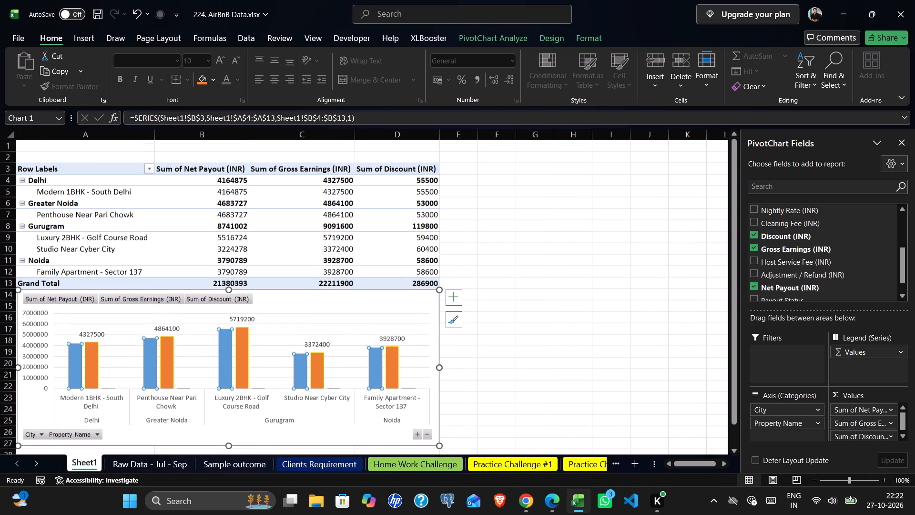
pyautogui.click(406, 168)
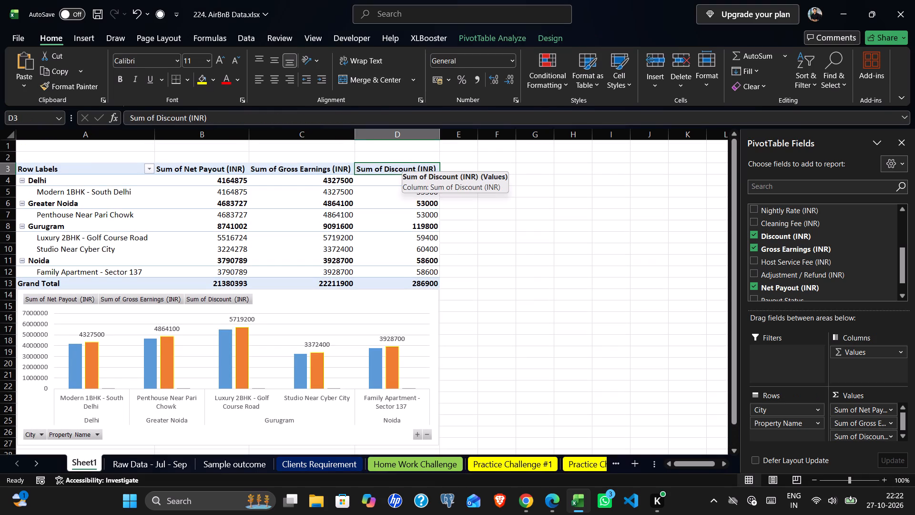
pyautogui.click(318, 171)
pyautogui.click(318, 171)
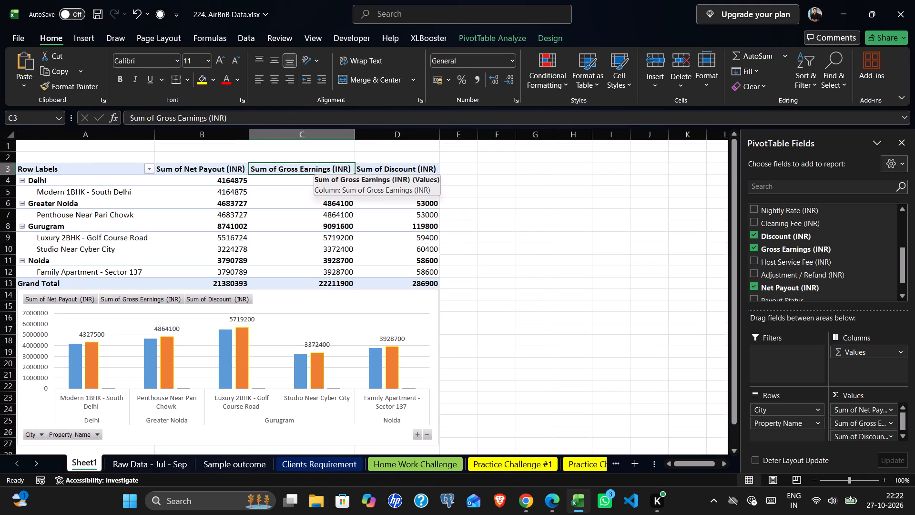
pyautogui.rightClick(317, 171)
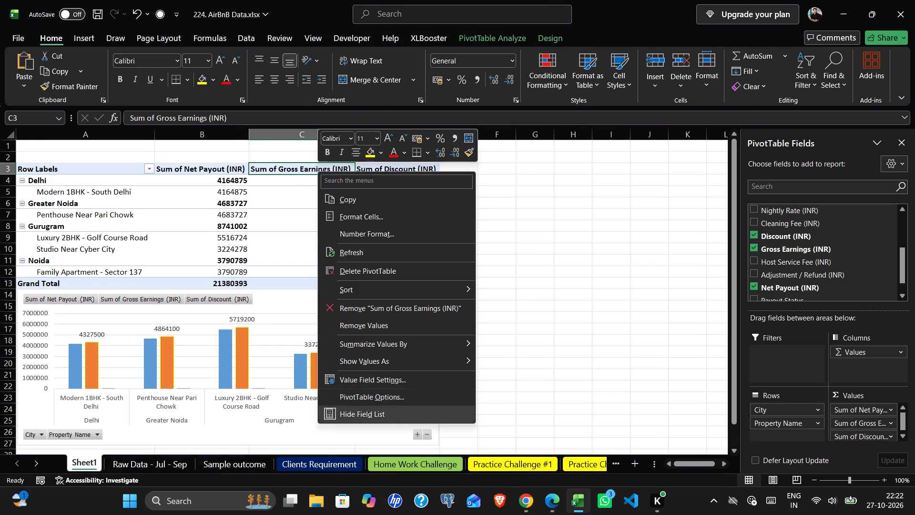
pyautogui.click(374, 402)
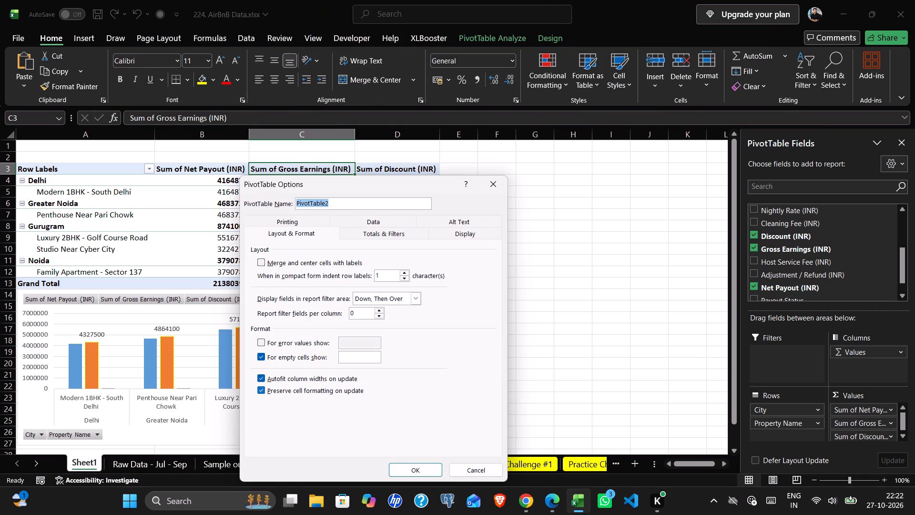
pyautogui.click(258, 378)
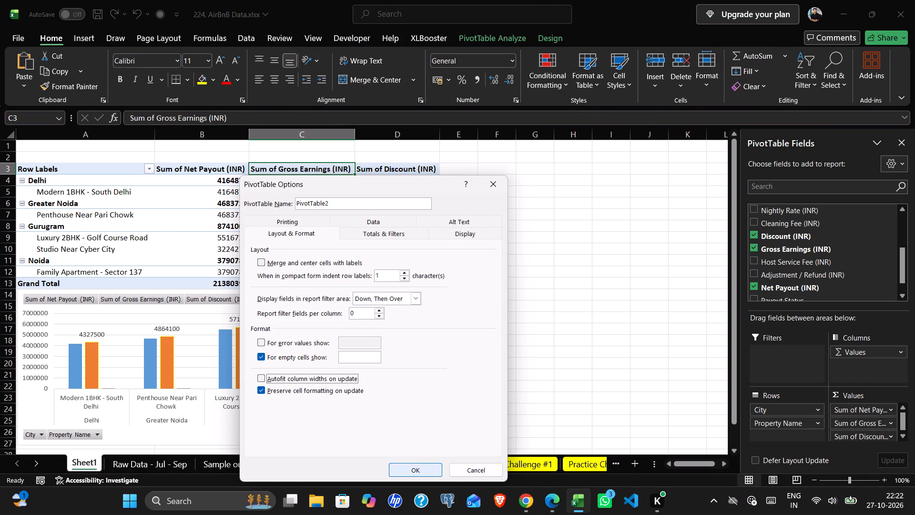
pyautogui.click(407, 467)
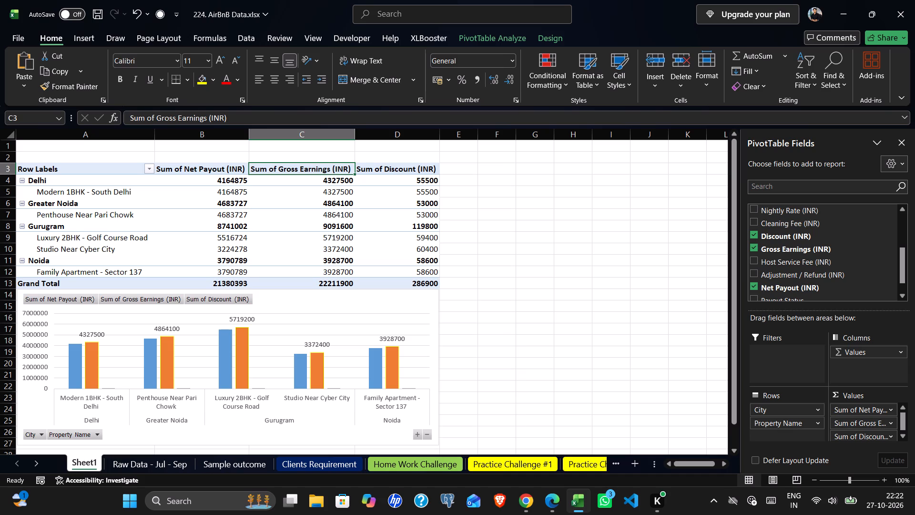
# Remove Sum of Discount (INR) from the PivotTable's values.
pyautogui.moveTo(855, 440); pyautogui.dragTo(811, 382)
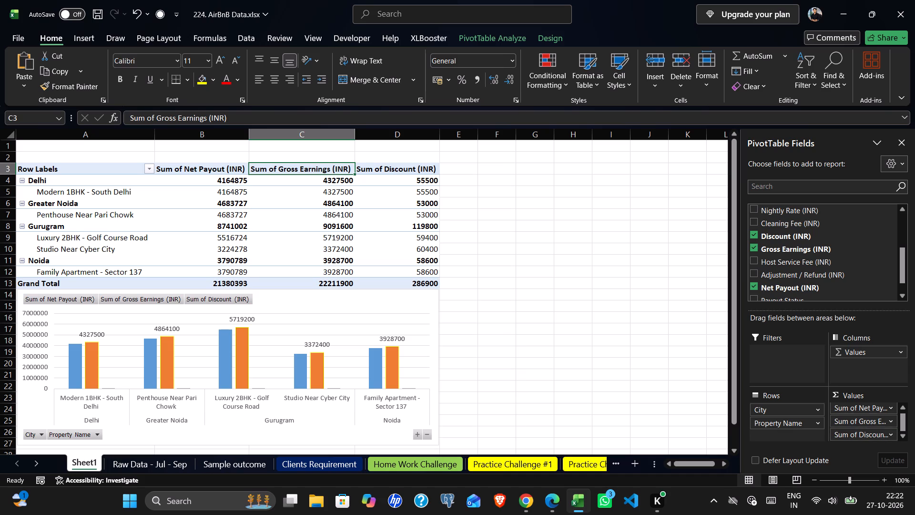
pyautogui.moveTo(811, 382); pyautogui.dragTo(796, 293)
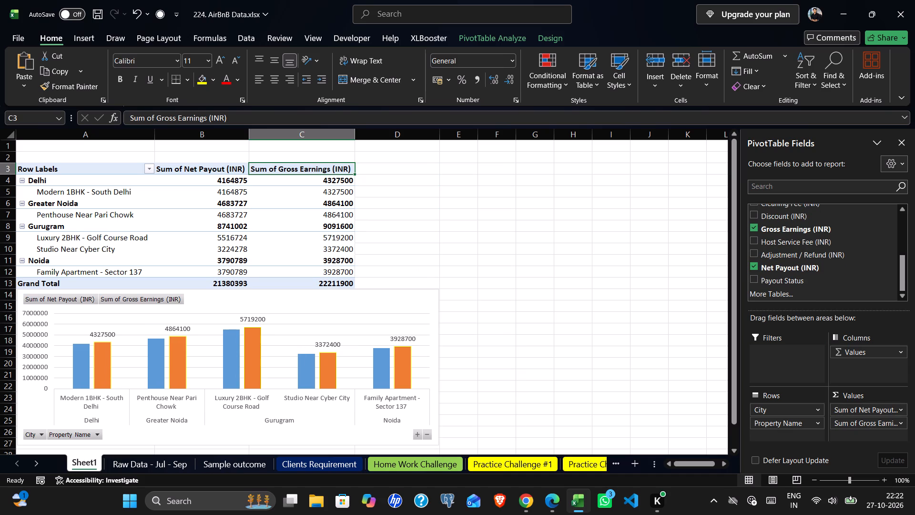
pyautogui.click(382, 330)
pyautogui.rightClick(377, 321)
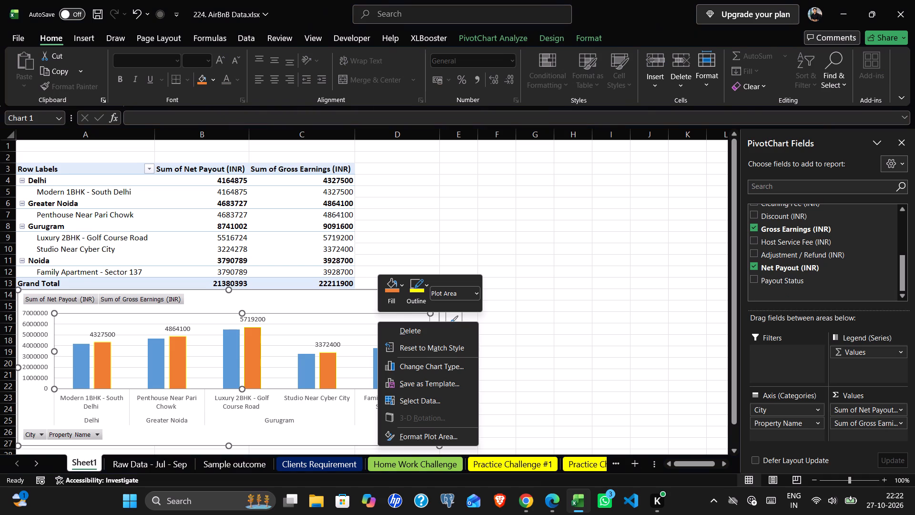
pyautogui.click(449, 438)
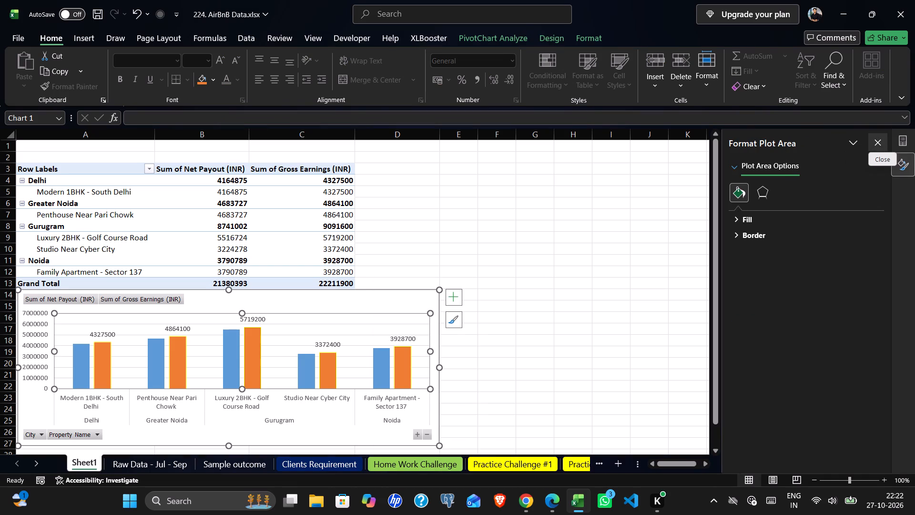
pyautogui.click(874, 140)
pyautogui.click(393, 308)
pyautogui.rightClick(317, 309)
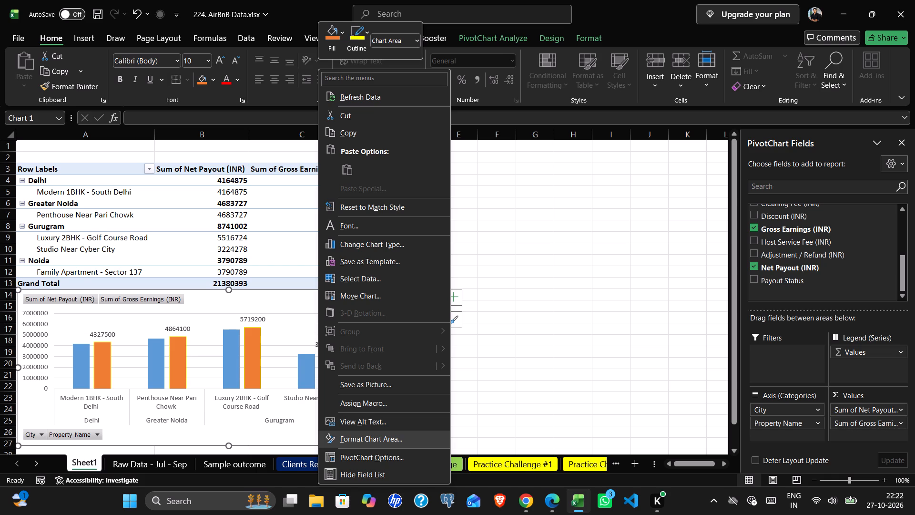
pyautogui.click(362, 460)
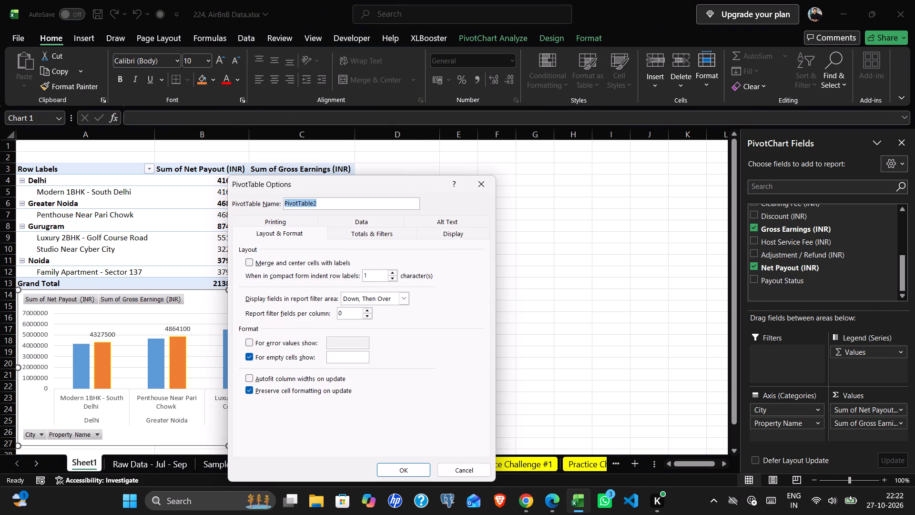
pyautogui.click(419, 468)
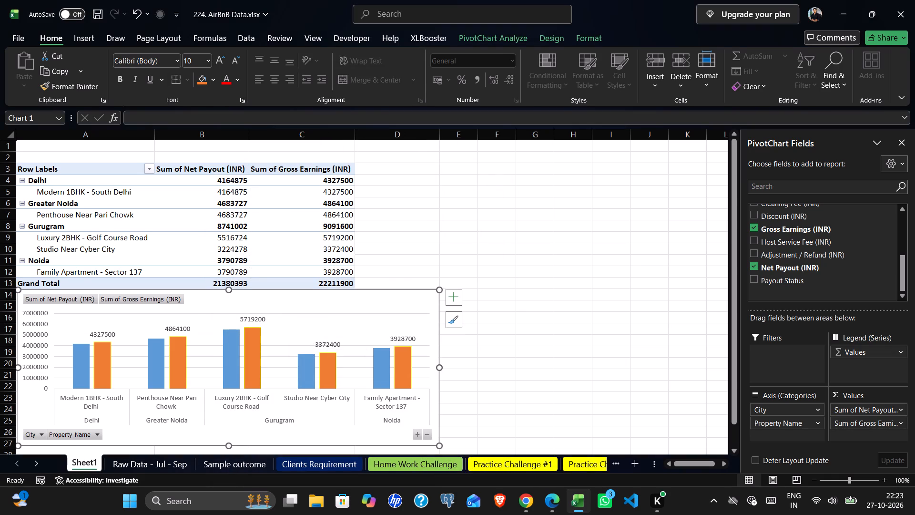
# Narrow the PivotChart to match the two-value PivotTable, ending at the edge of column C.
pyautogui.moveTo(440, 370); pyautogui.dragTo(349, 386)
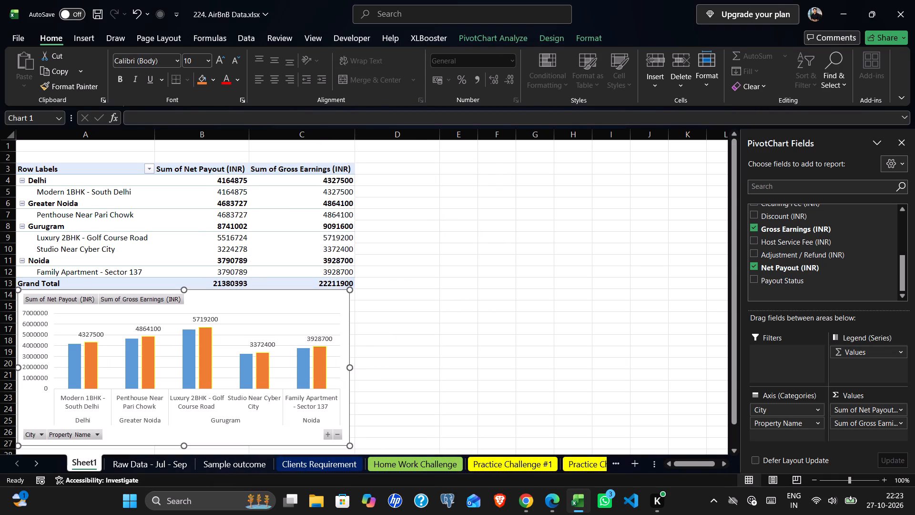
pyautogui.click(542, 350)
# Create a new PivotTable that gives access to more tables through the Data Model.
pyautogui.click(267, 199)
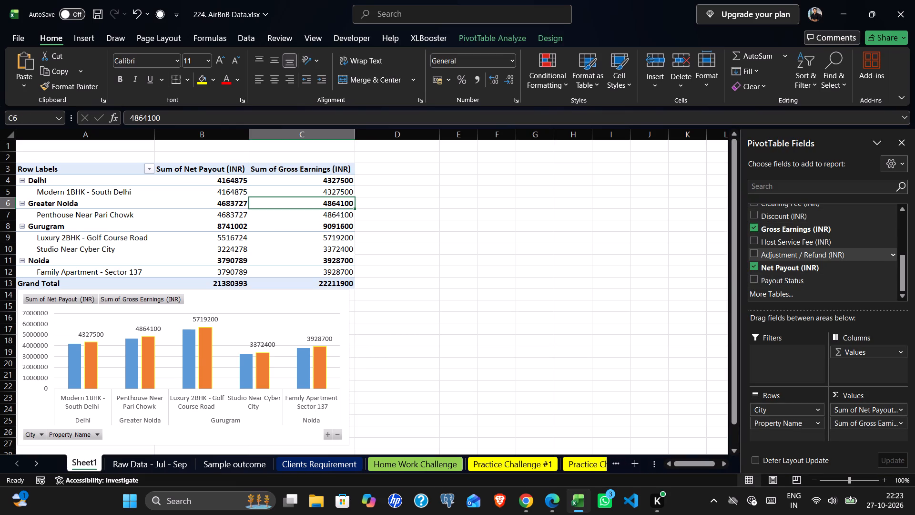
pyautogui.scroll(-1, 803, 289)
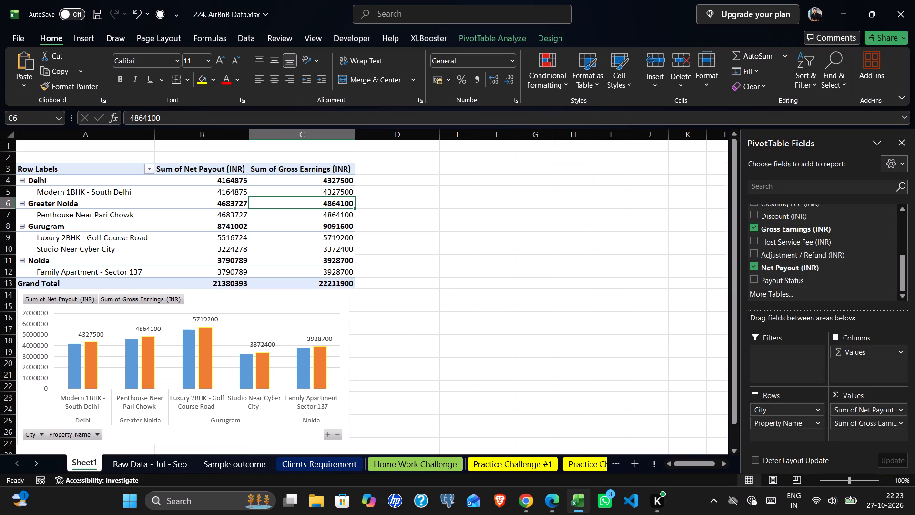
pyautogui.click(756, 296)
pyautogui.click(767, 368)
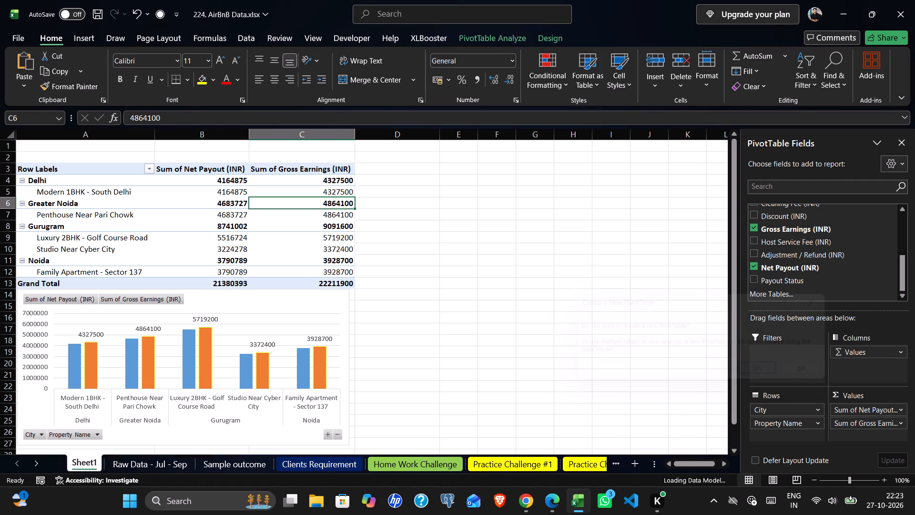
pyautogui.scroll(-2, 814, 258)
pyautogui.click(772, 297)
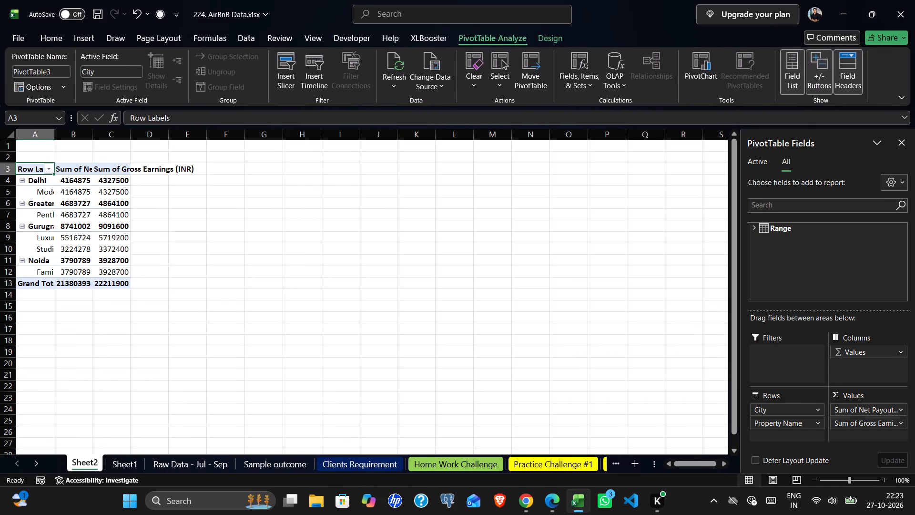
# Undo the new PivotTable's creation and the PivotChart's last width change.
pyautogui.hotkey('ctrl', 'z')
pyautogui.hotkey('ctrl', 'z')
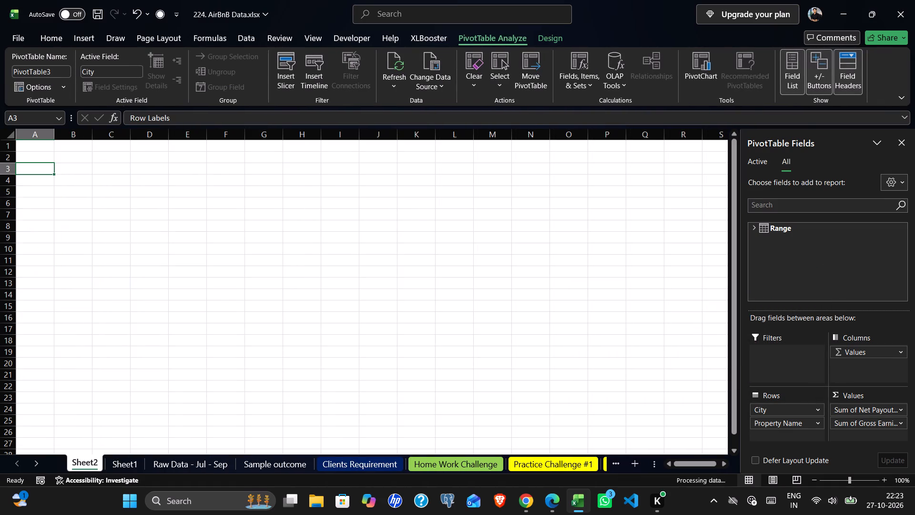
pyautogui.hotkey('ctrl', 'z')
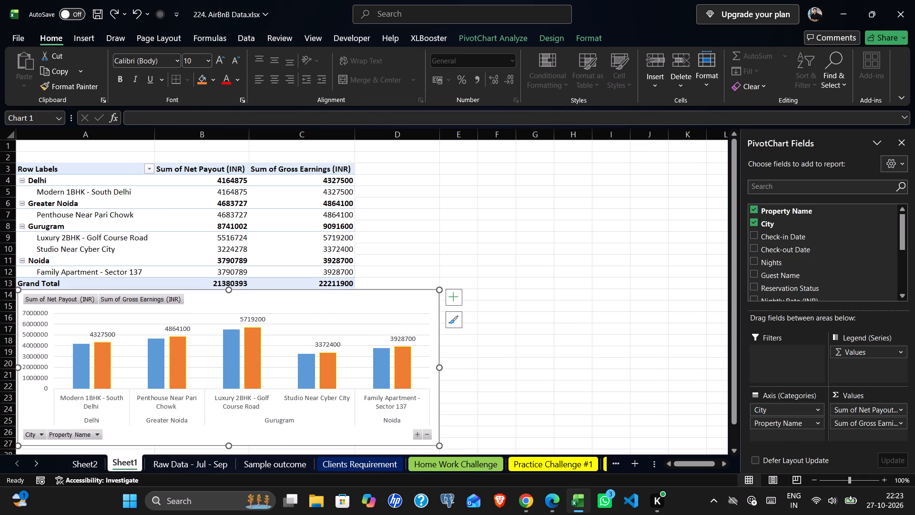
# Narrow the PivotChart to the PivotTable's width so it ends at the edge of column C.
pyautogui.moveTo(440, 367); pyautogui.dragTo(347, 374)
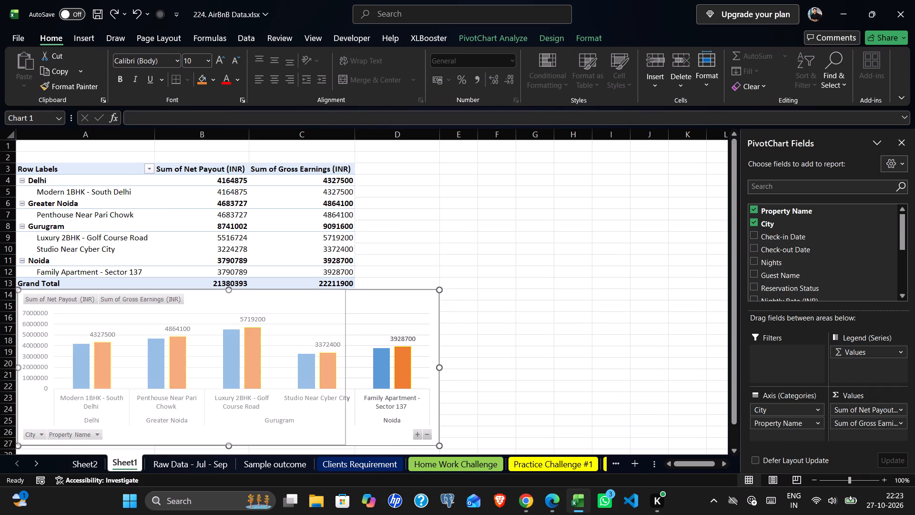
pyautogui.moveTo(347, 374); pyautogui.dragTo(350, 375)
pyautogui.click(515, 326)
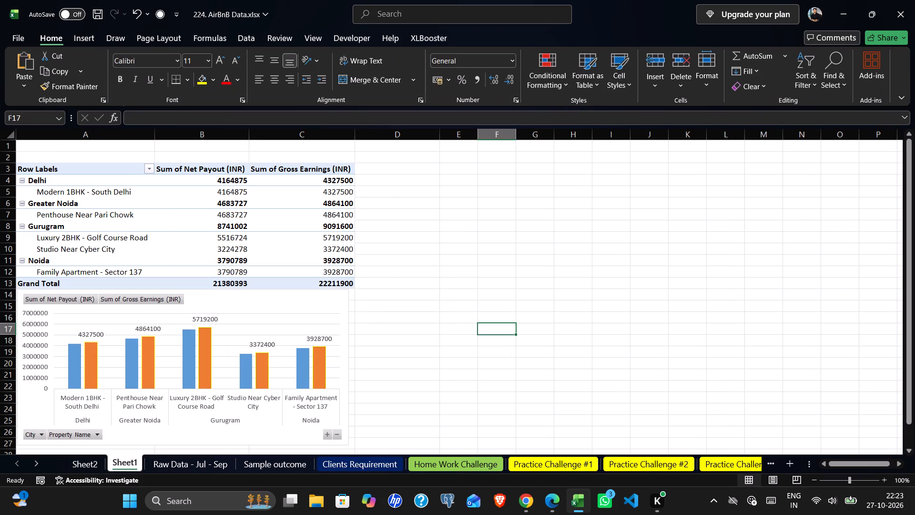
# Add Payout Status as a report filter of the PivotTable on Sheet1.
pyautogui.click(297, 174)
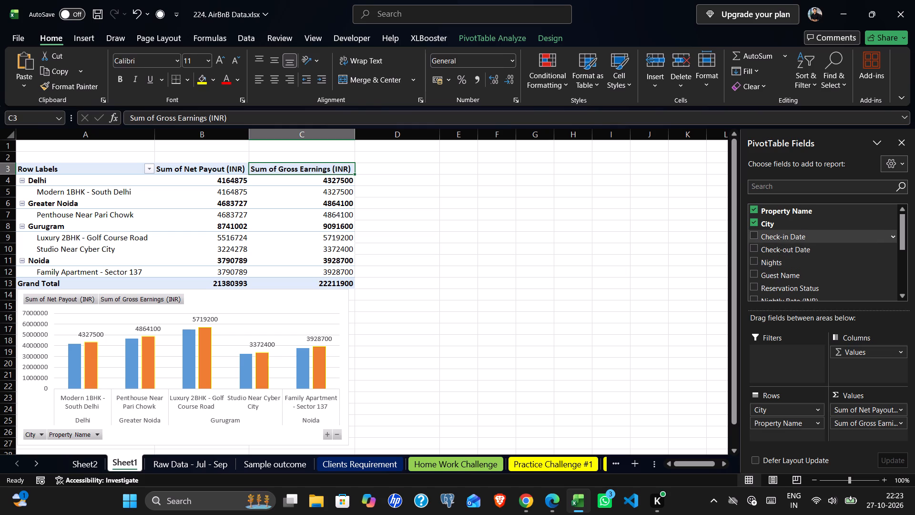
pyautogui.scroll(-4, 786, 261)
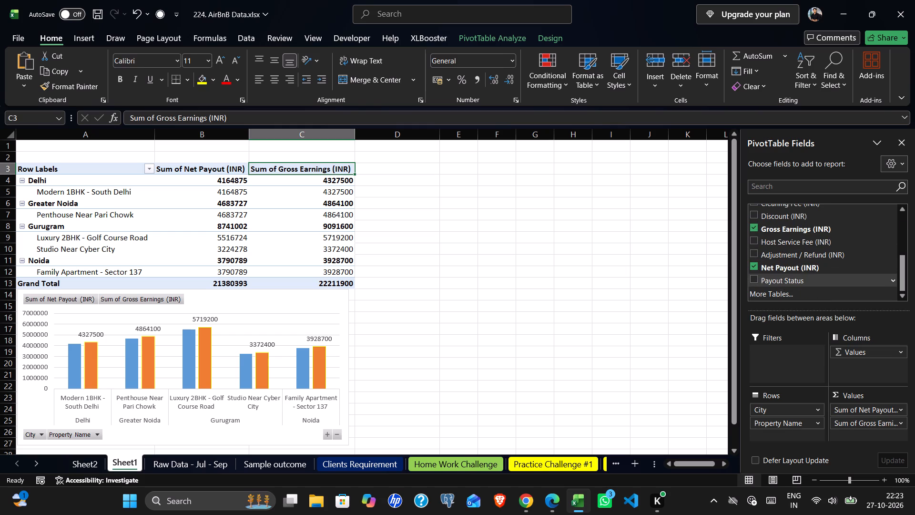
pyautogui.moveTo(806, 283); pyautogui.dragTo(766, 349)
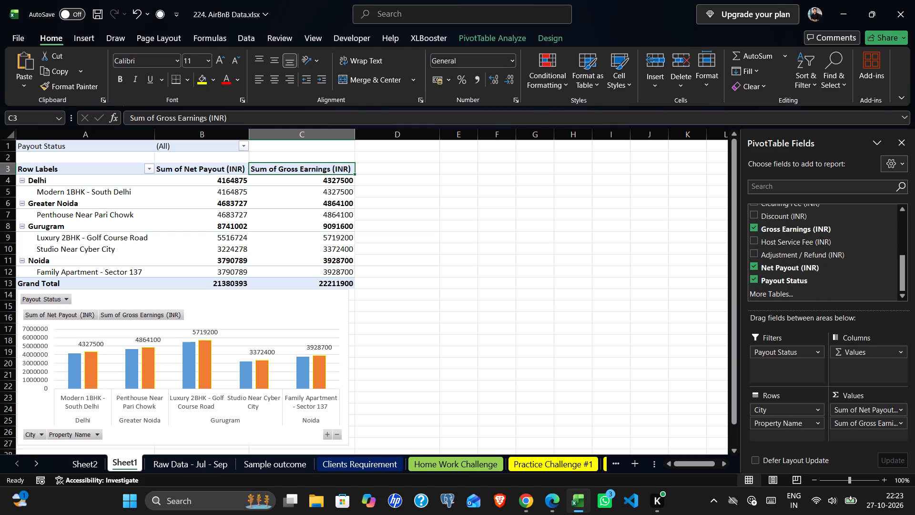
# Filter the PivotTable's Payout Status to Paid only, with selection of multiple items enabled.
pyautogui.click(245, 147)
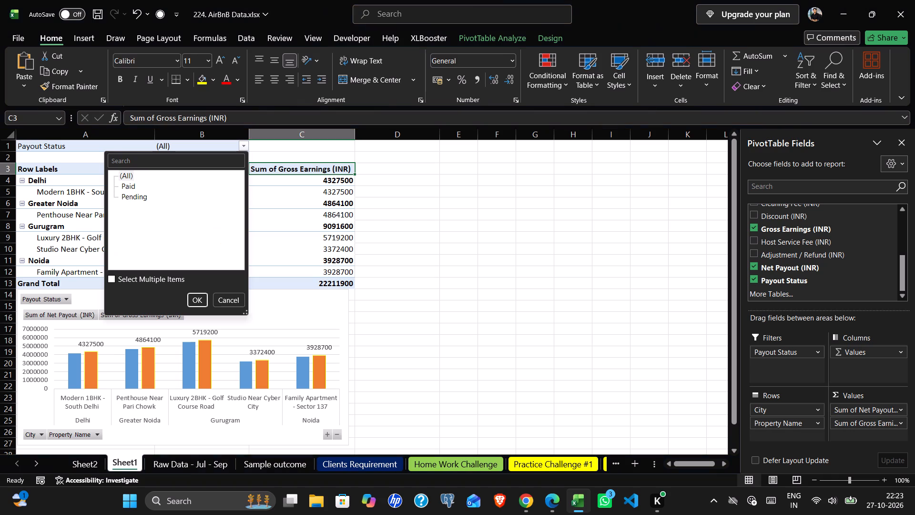
pyautogui.click(114, 185)
pyautogui.click(130, 184)
pyautogui.click(108, 277)
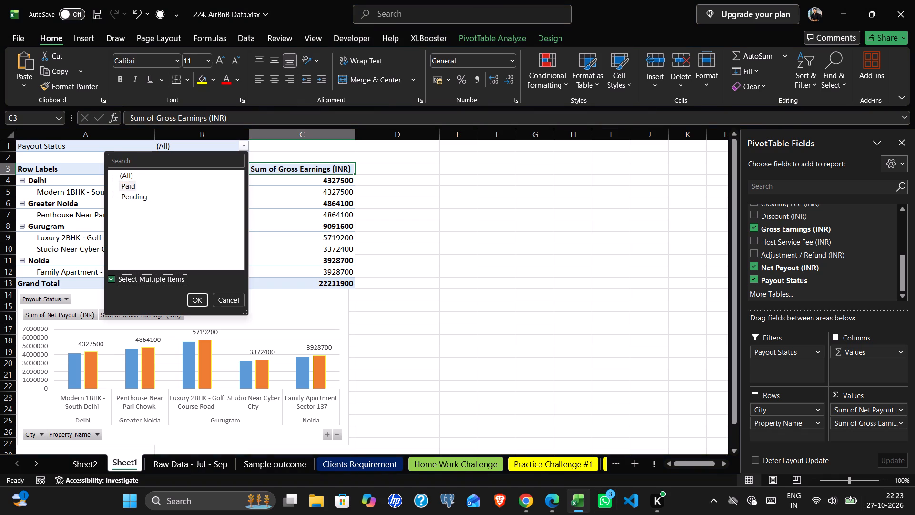
pyautogui.click(119, 184)
pyautogui.click(119, 183)
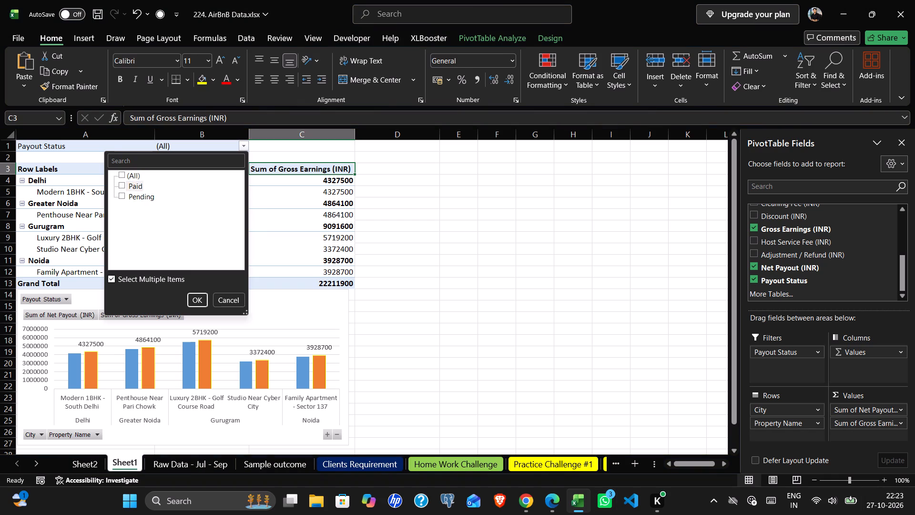
pyautogui.click(192, 303)
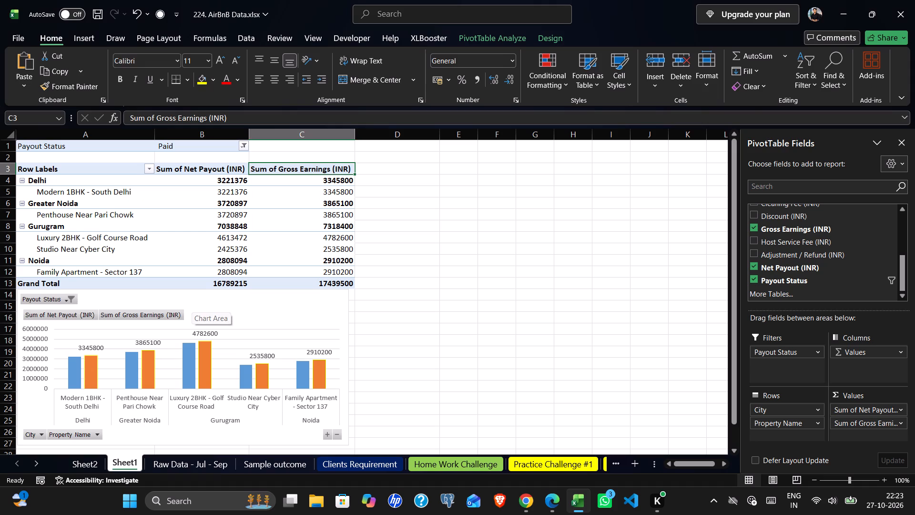
# Change the shape of the Gross Earnings data labels in the PivotChart to ovals.
pyautogui.click(206, 332)
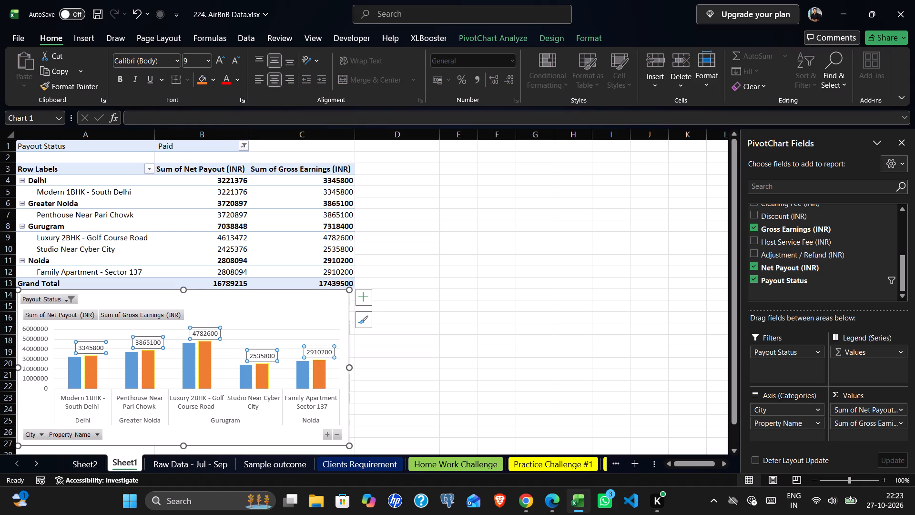
pyautogui.rightClick(205, 332)
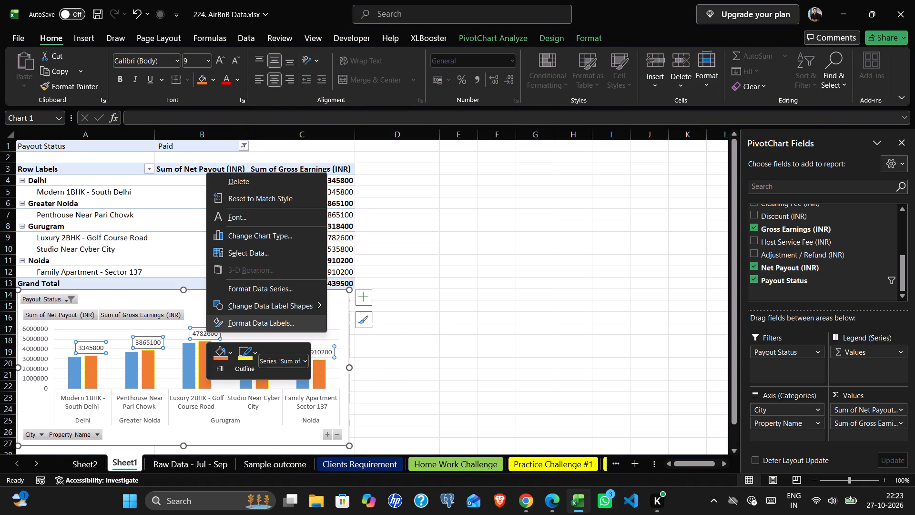
pyautogui.click(283, 307)
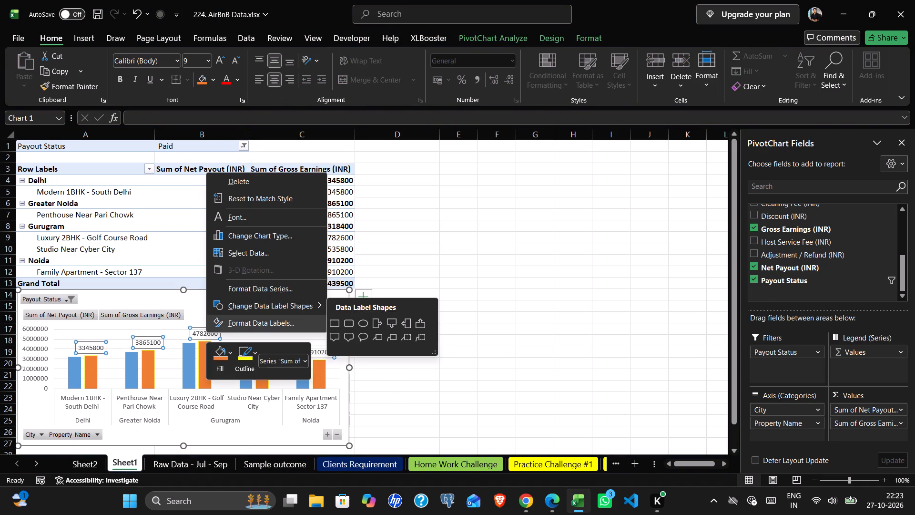
pyautogui.click(362, 325)
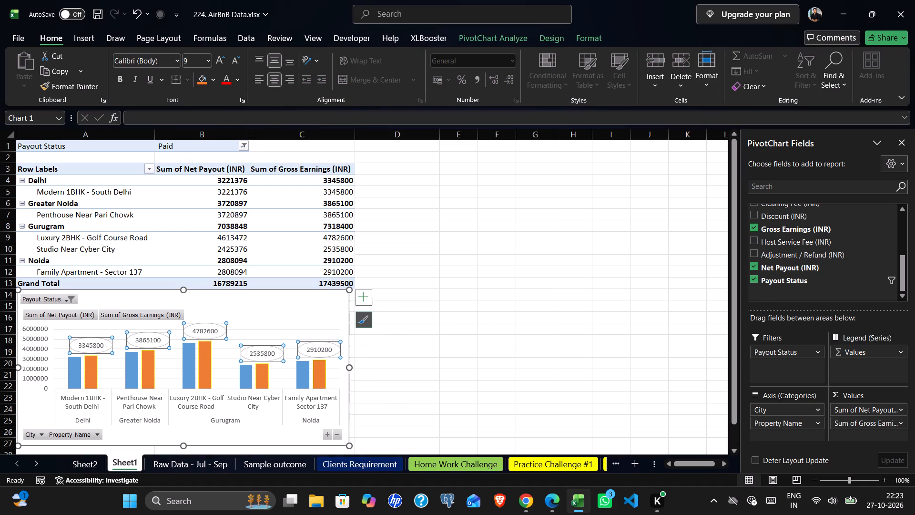
# Remove the Gross Earnings data labels from the PivotChart by turning off their displayed value.
pyautogui.click(296, 314)
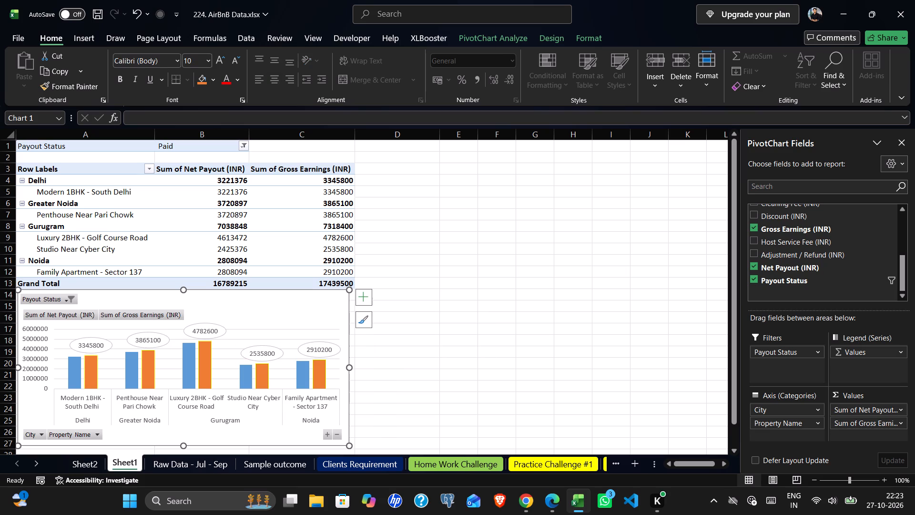
pyautogui.click(207, 334)
pyautogui.rightClick(207, 334)
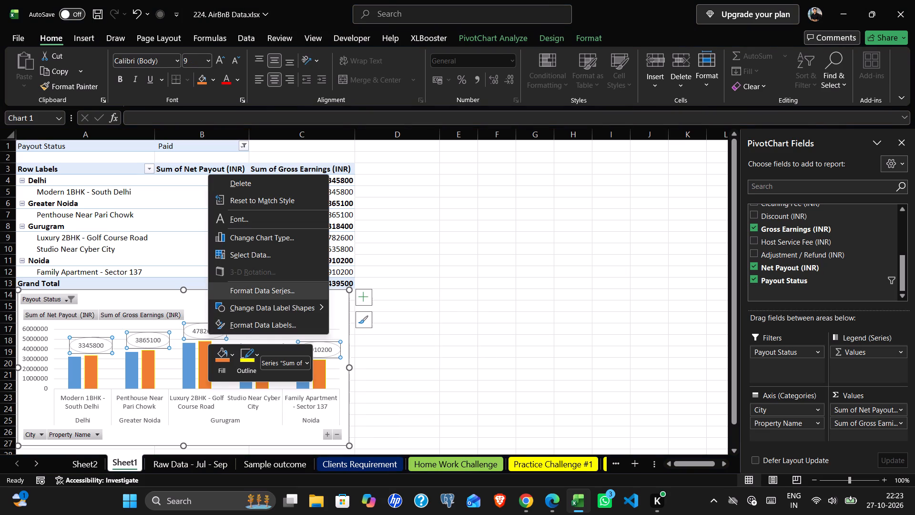
pyautogui.click(276, 325)
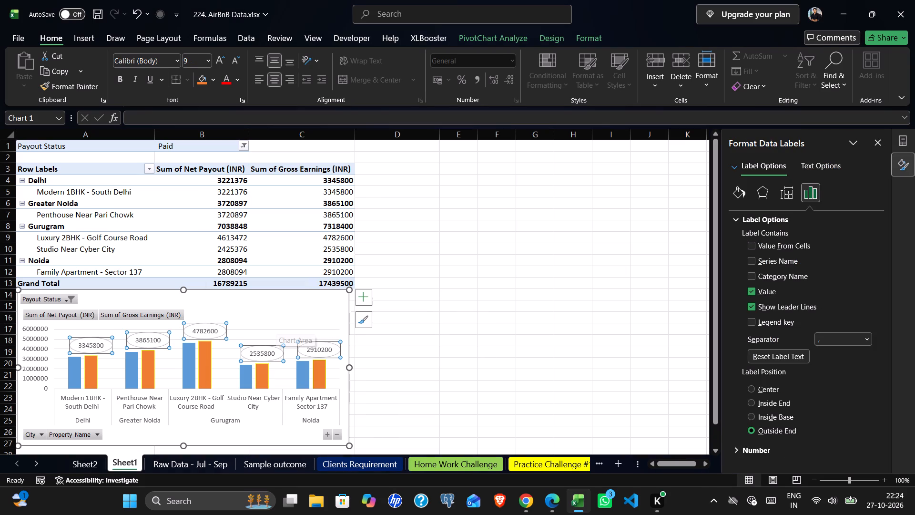
pyautogui.click(754, 288)
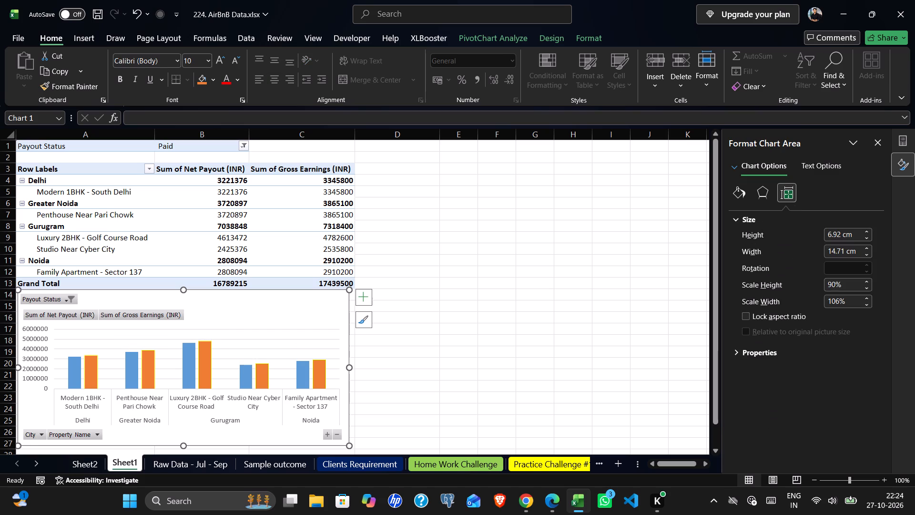
pyautogui.click(464, 304)
pyautogui.click(249, 335)
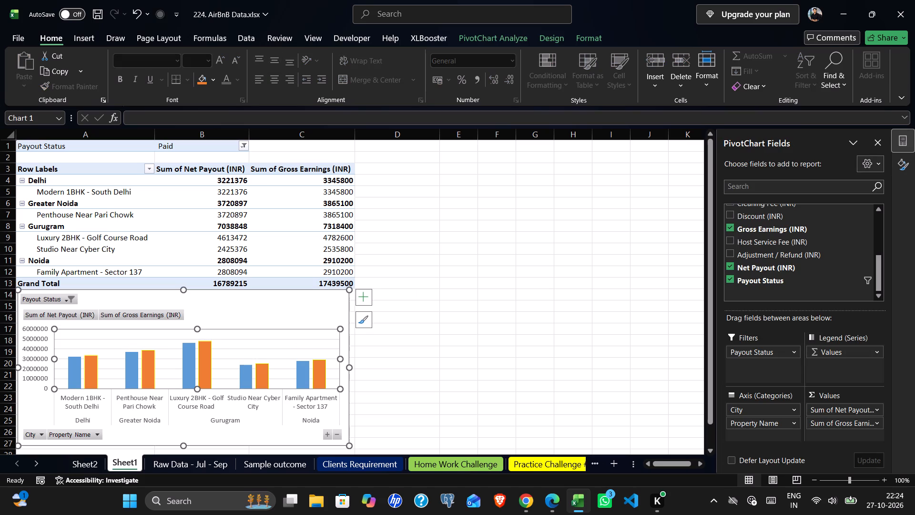
pyautogui.click(249, 308)
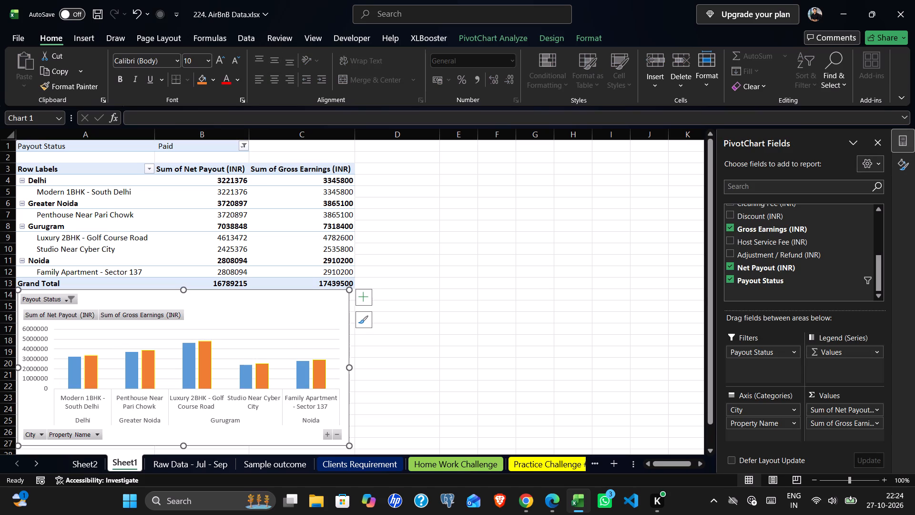
# Switch the PivotTable's Payout Status filter to Pending only.
pyautogui.click(245, 150)
pyautogui.click(122, 194)
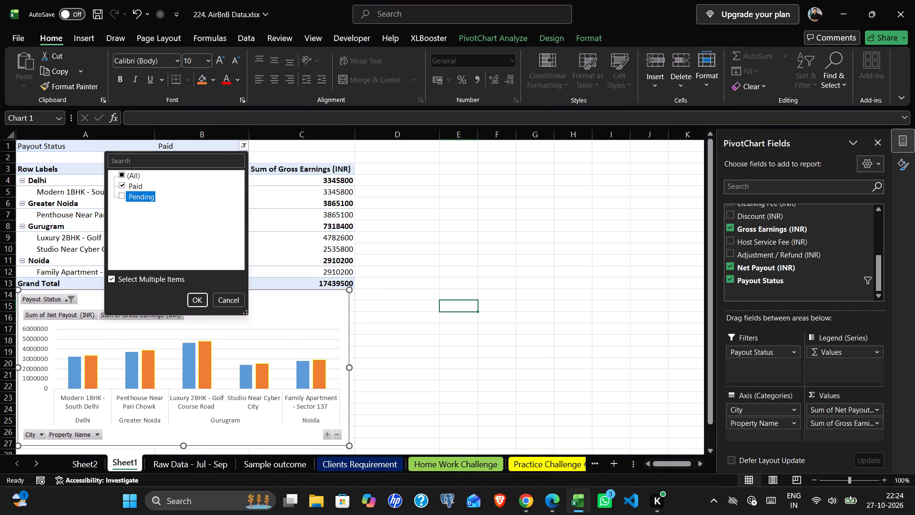
pyautogui.click(122, 184)
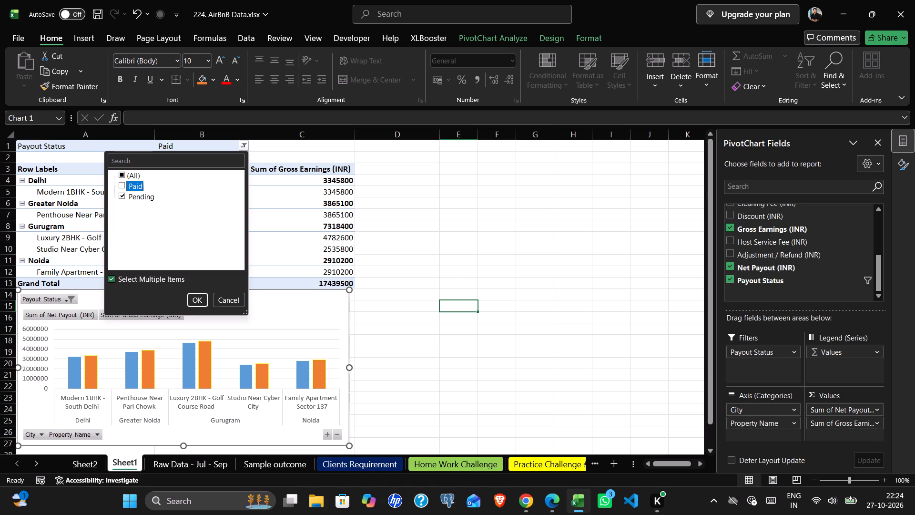
pyautogui.click(195, 301)
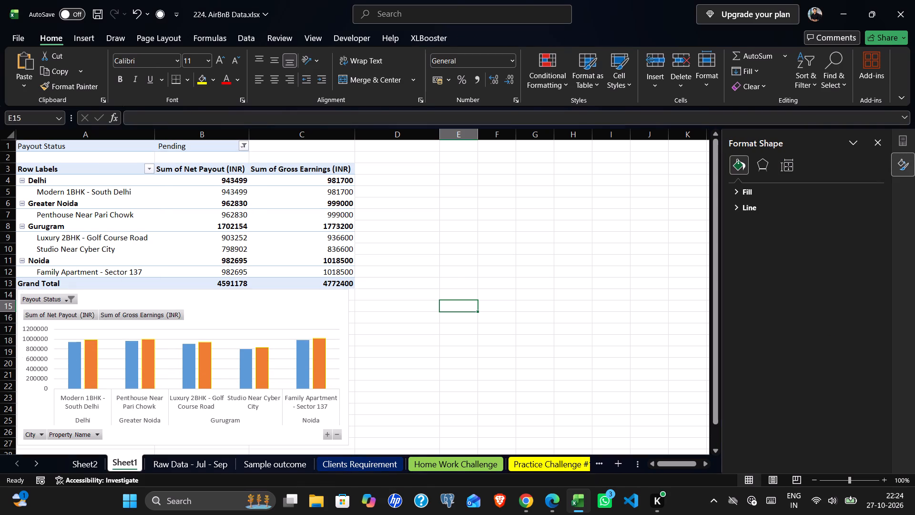
# Examine the PivotChart's chart area formatting options for border, effects and size.
pyautogui.click(291, 301)
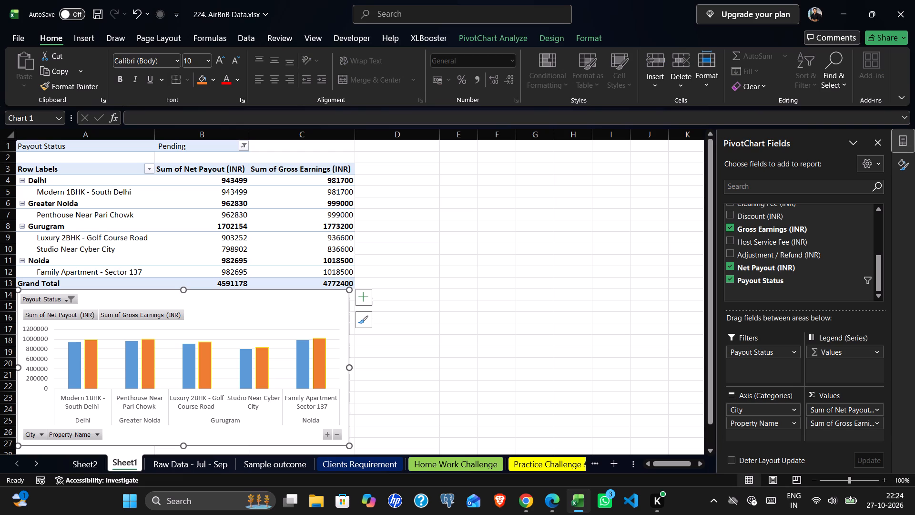
pyautogui.rightClick(315, 308)
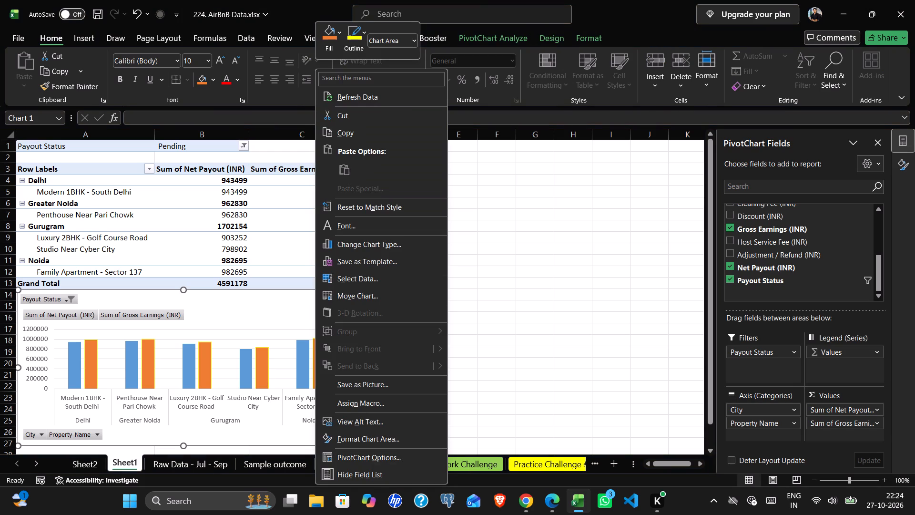
pyautogui.click(349, 439)
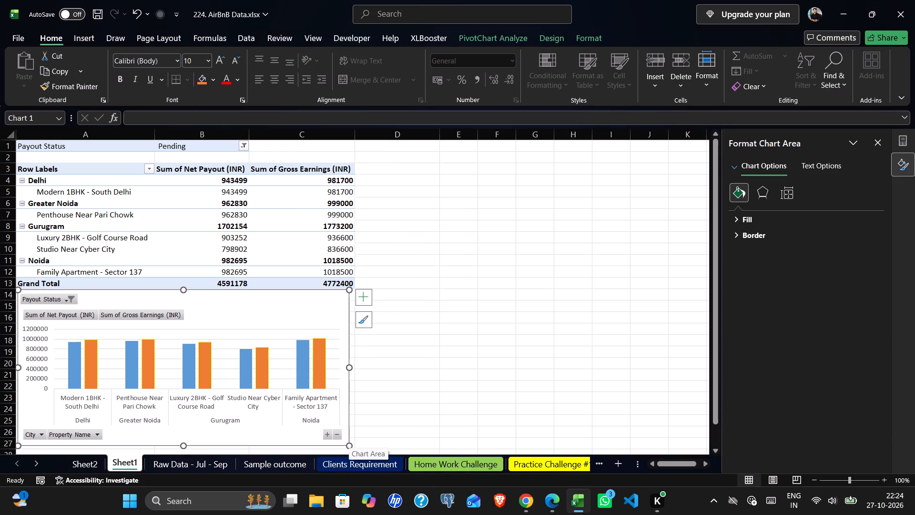
pyautogui.click(736, 238)
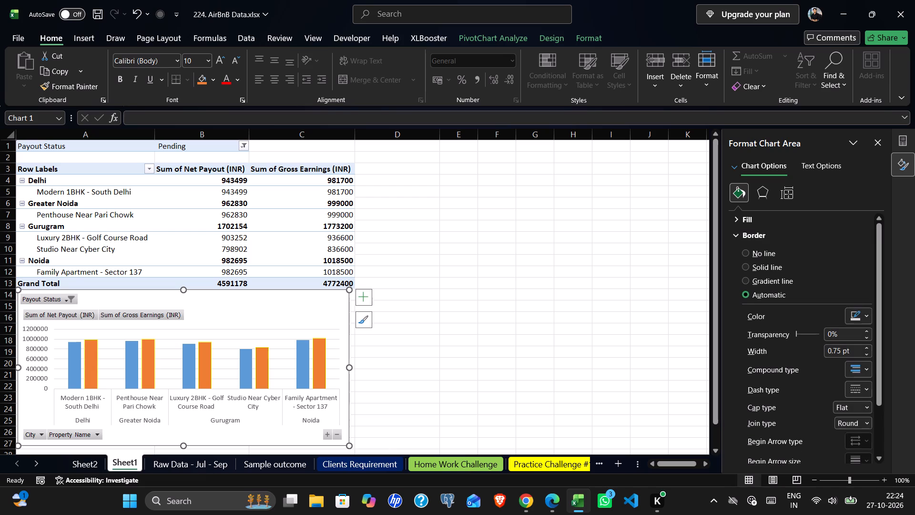
pyautogui.scroll(-3, 778, 326)
pyautogui.scroll(-2, 794, 369)
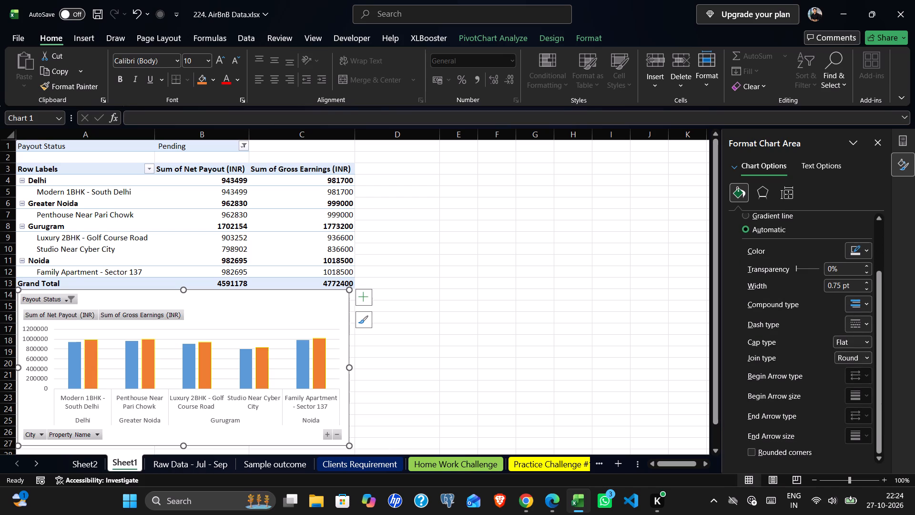
pyautogui.scroll(5, 788, 436)
pyautogui.scroll(3, 766, 388)
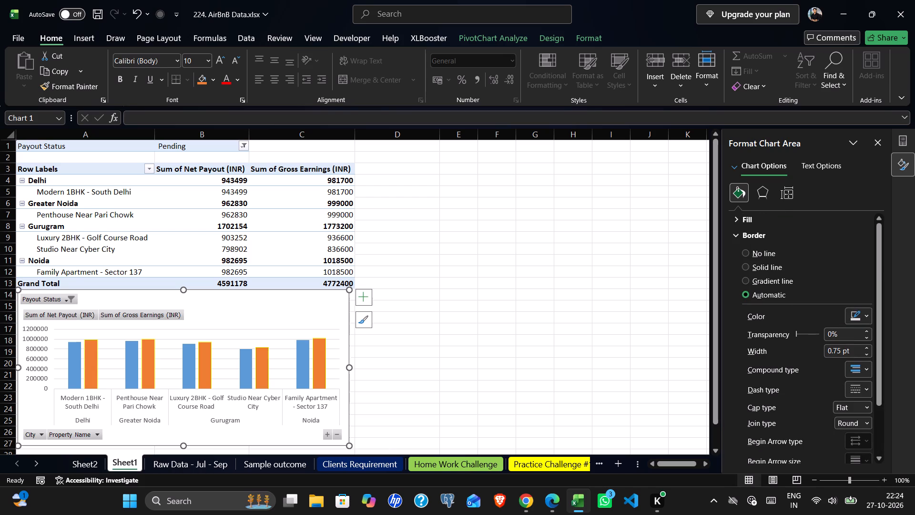
pyautogui.click(768, 193)
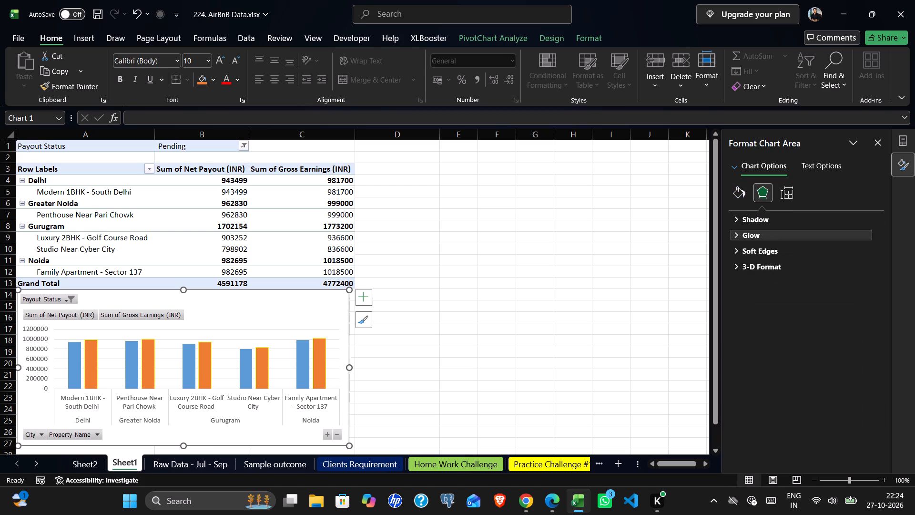
pyautogui.click(788, 188)
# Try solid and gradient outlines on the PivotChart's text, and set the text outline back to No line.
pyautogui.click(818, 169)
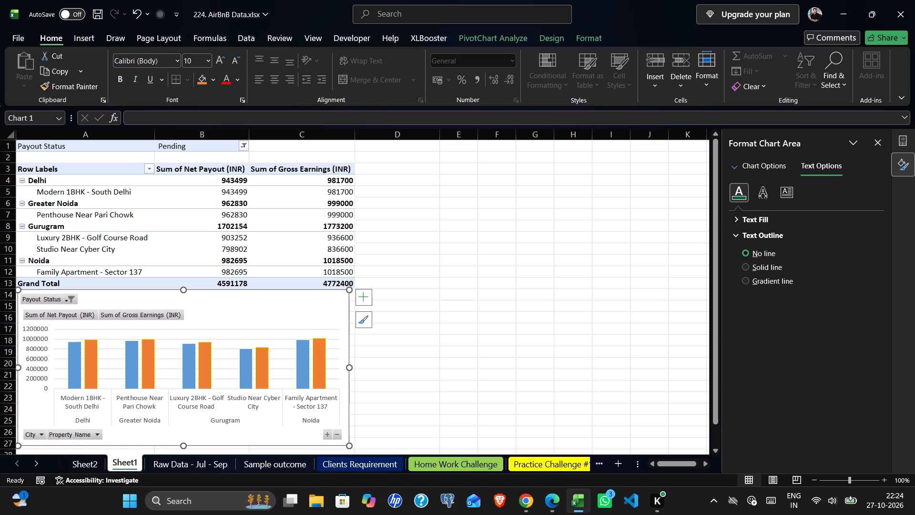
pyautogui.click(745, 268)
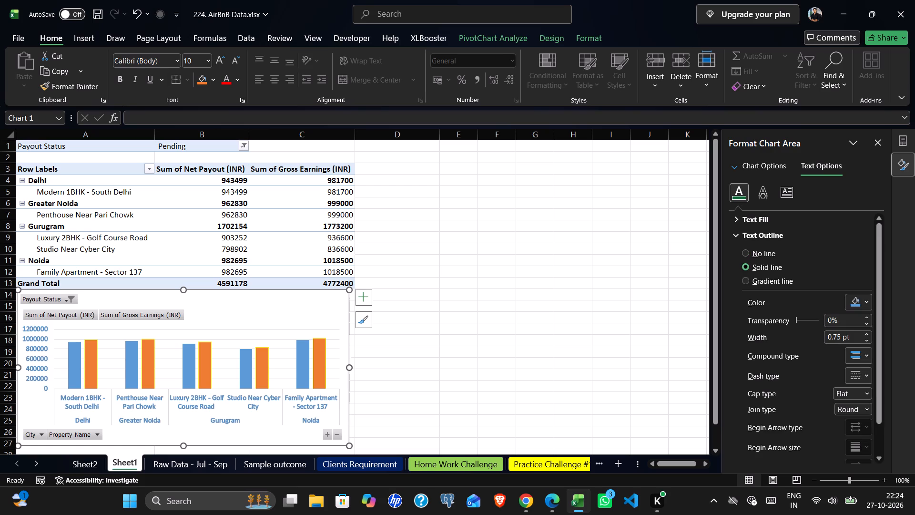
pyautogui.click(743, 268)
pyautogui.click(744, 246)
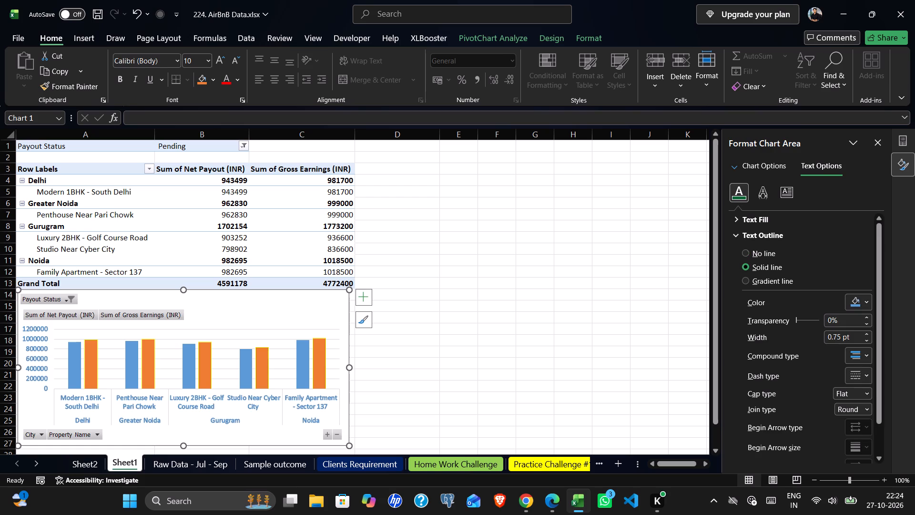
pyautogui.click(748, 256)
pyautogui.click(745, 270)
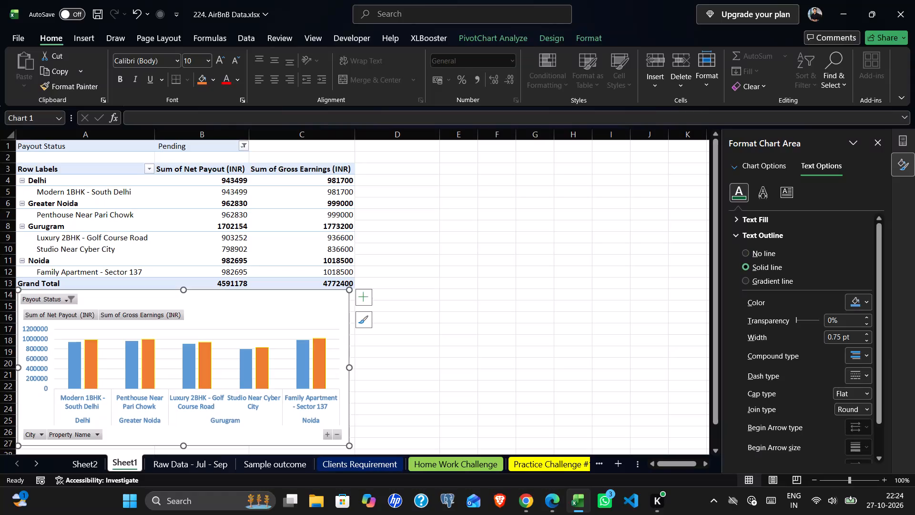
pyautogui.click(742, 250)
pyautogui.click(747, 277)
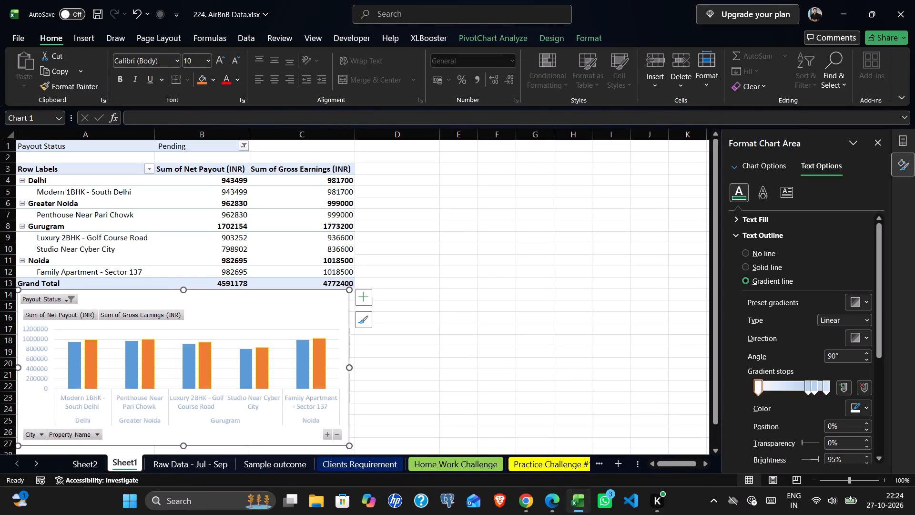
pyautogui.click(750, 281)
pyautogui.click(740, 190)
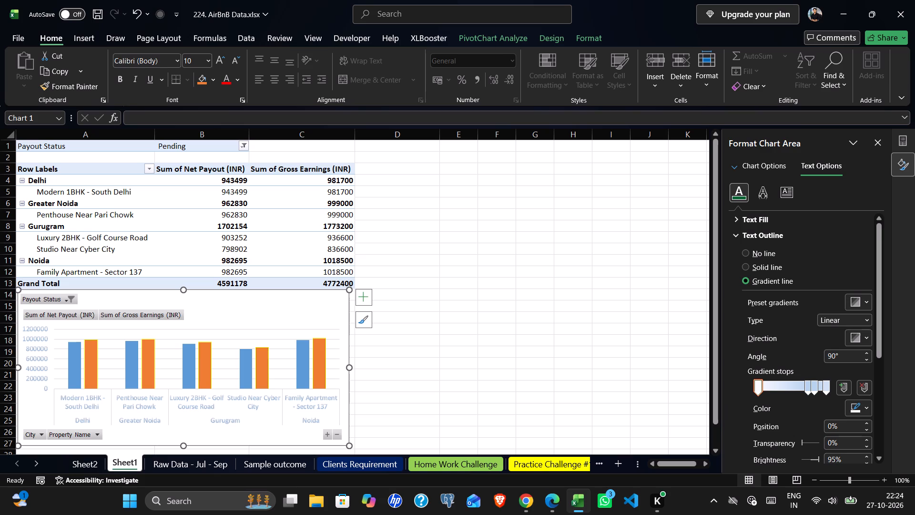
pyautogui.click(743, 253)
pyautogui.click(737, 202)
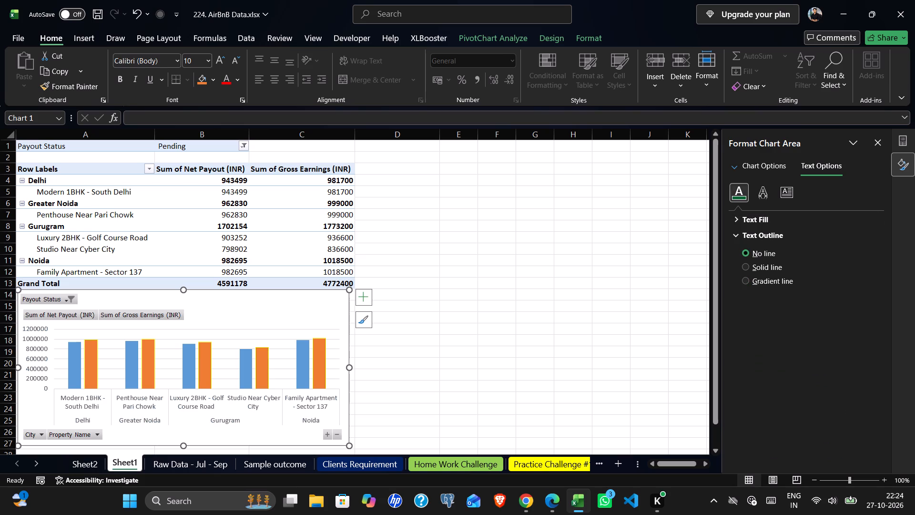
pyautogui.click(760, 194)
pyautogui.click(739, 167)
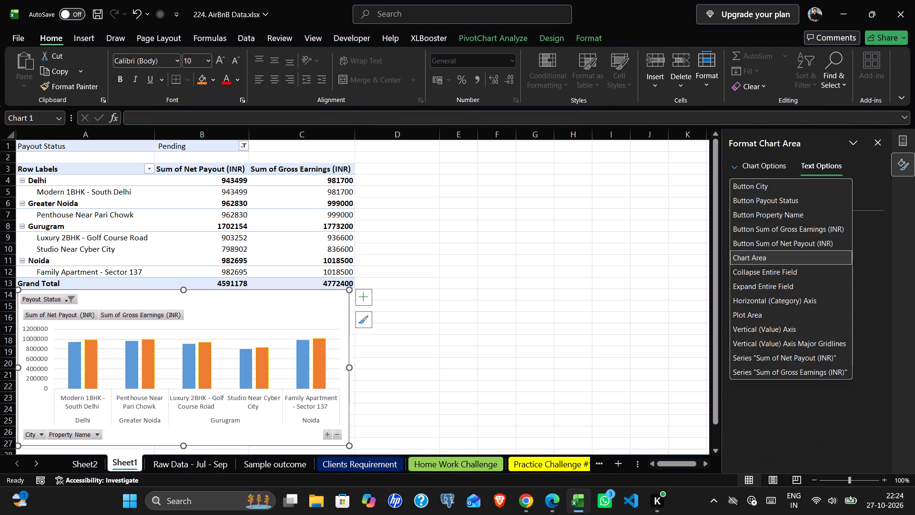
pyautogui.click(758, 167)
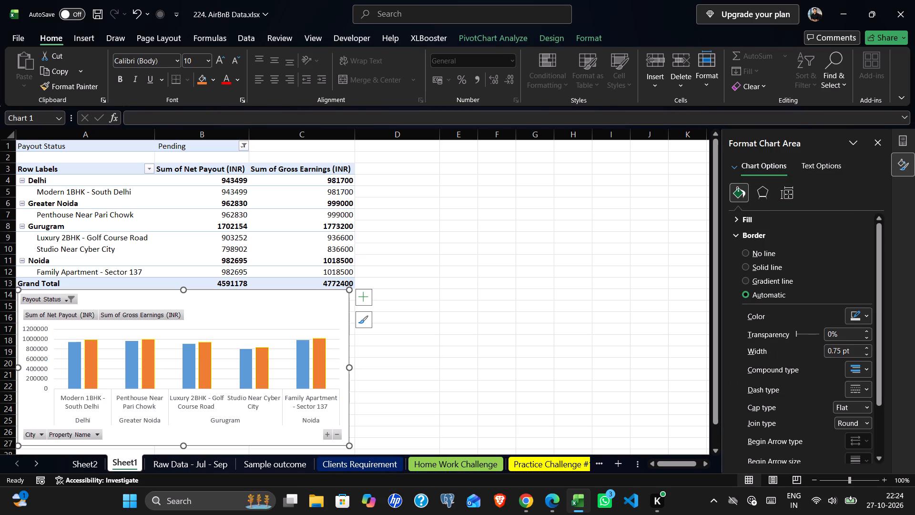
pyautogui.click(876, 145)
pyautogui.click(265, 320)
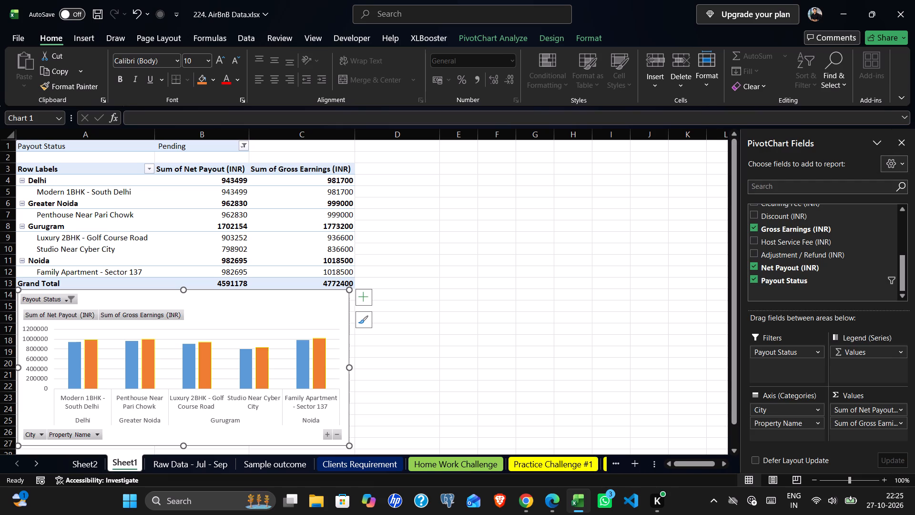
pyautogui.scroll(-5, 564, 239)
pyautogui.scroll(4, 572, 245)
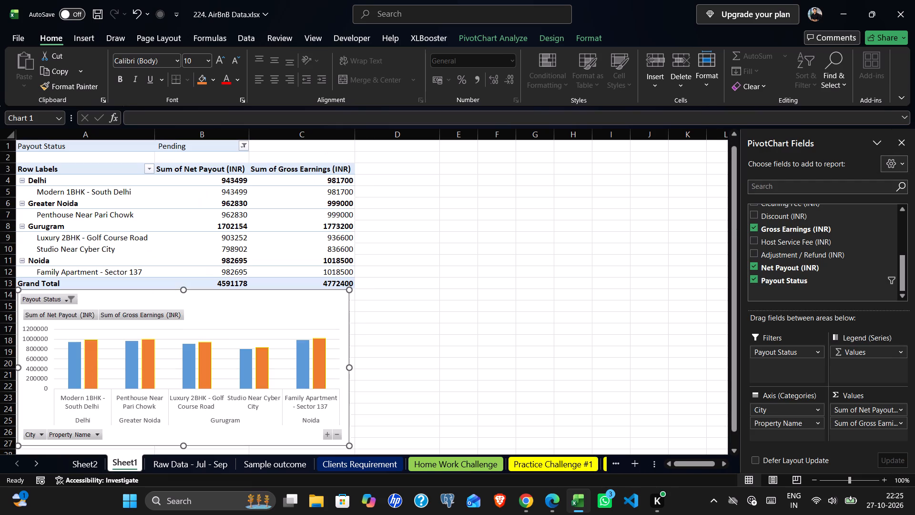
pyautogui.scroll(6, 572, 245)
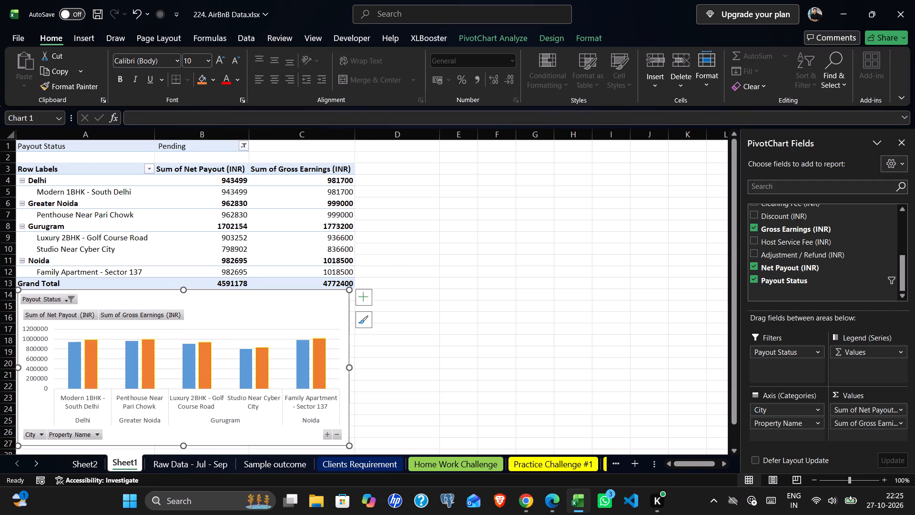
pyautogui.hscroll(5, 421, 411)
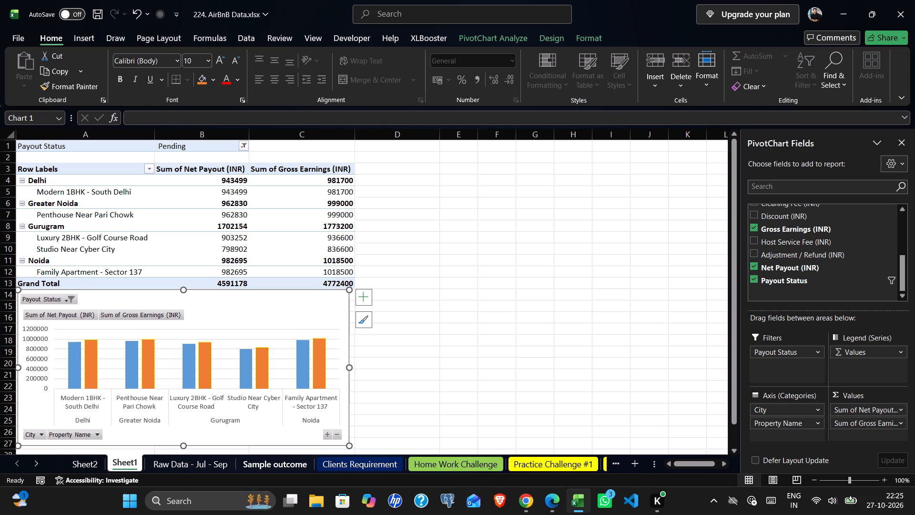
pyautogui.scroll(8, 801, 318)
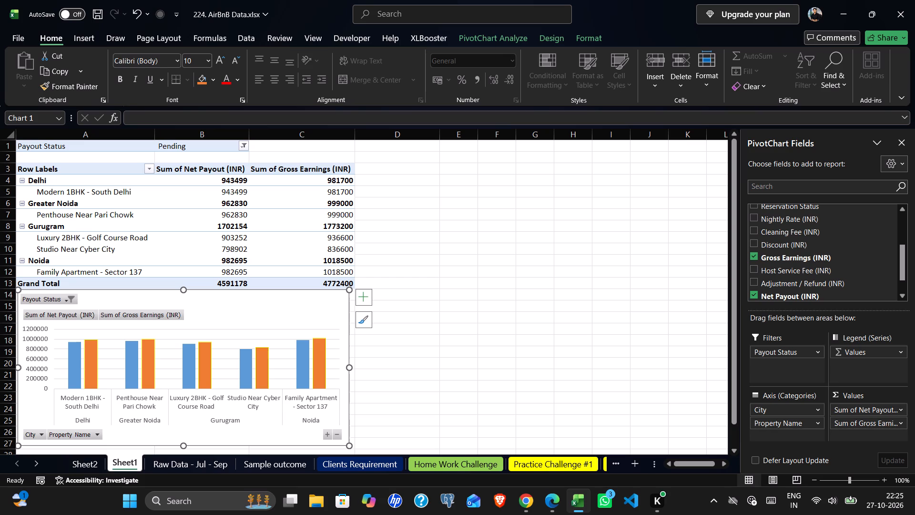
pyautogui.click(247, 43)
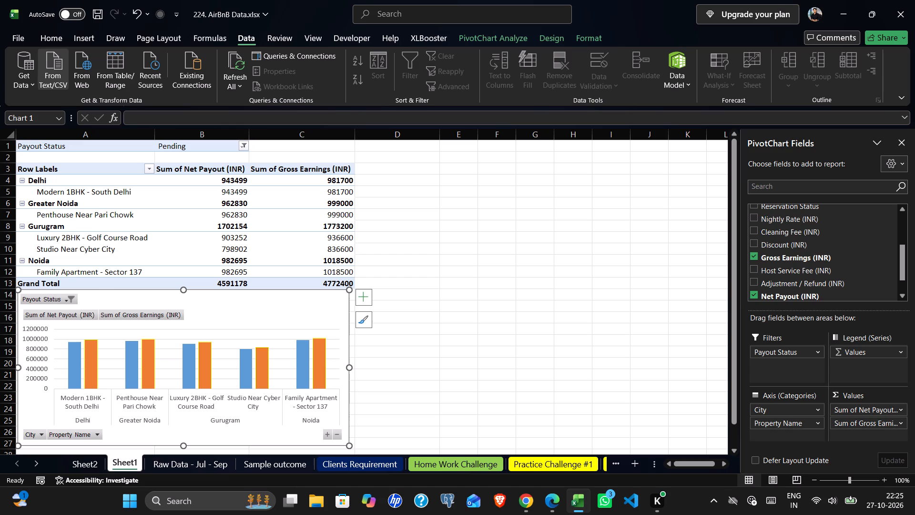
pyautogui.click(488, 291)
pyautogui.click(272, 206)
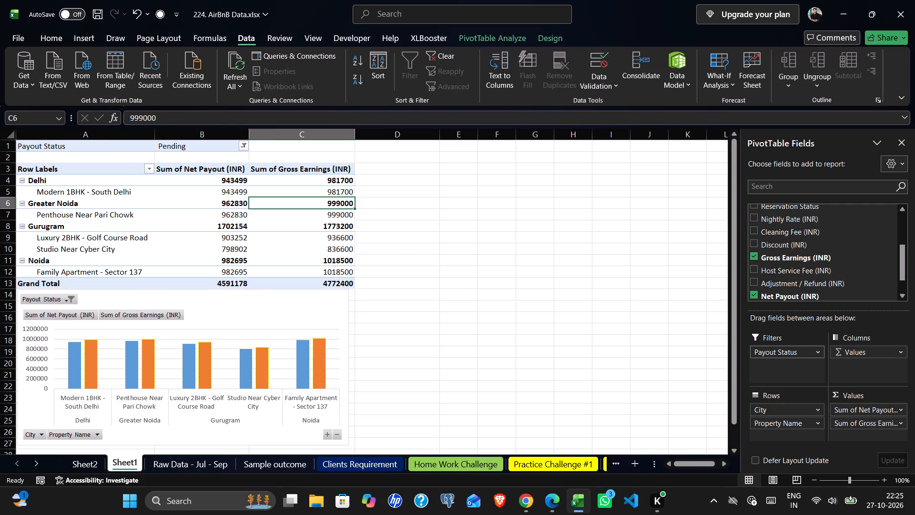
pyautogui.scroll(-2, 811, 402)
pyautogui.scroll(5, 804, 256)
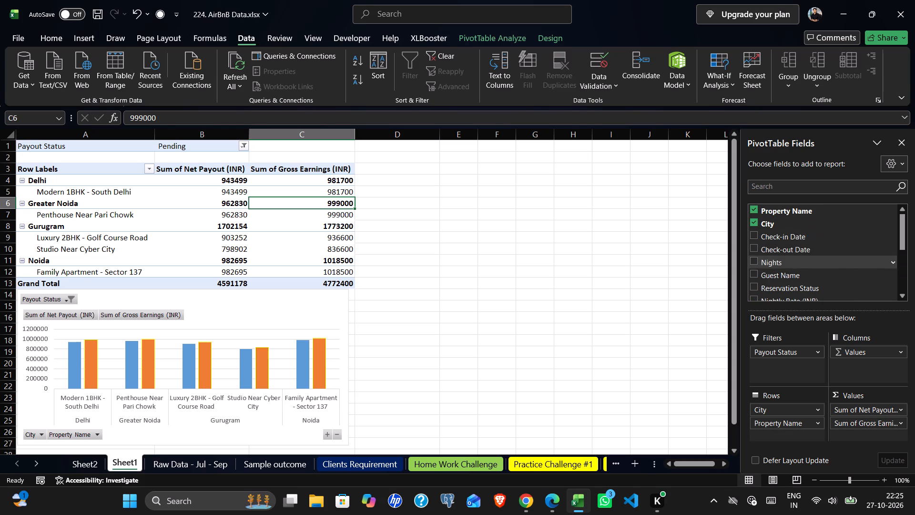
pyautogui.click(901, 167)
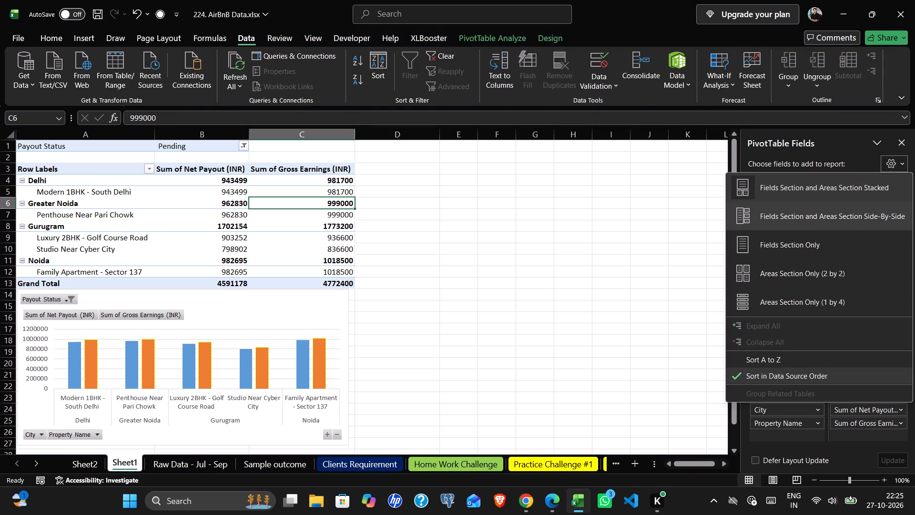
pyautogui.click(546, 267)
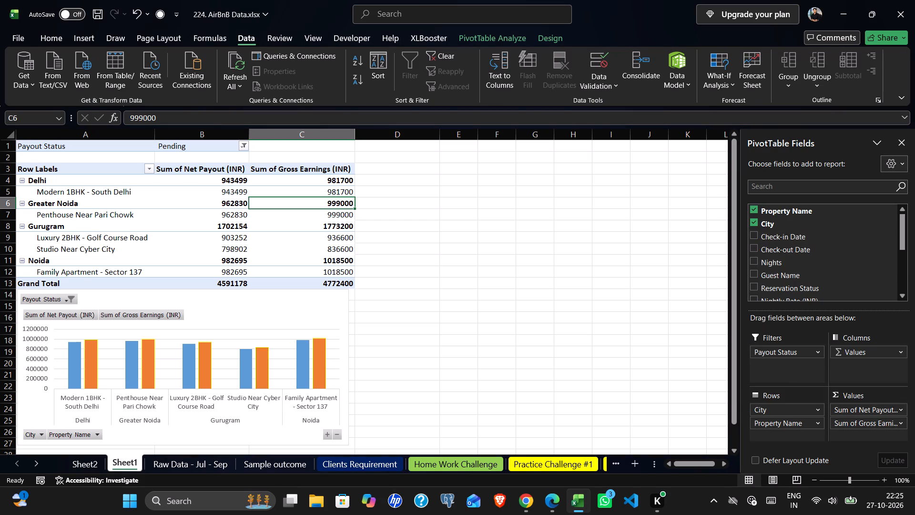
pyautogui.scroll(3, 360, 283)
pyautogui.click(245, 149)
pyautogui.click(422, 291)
# Refresh the PivotTable from the Net Payout column.
pyautogui.rightClick(160, 218)
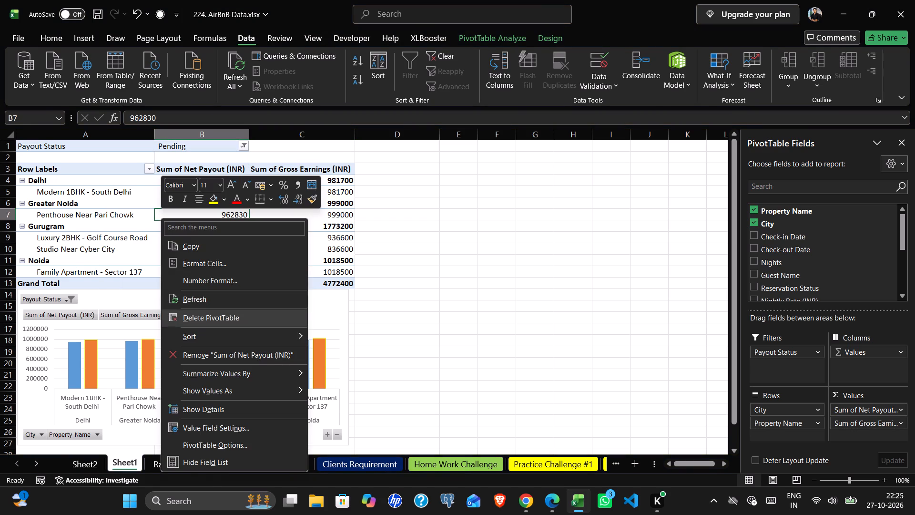
pyautogui.click(207, 299)
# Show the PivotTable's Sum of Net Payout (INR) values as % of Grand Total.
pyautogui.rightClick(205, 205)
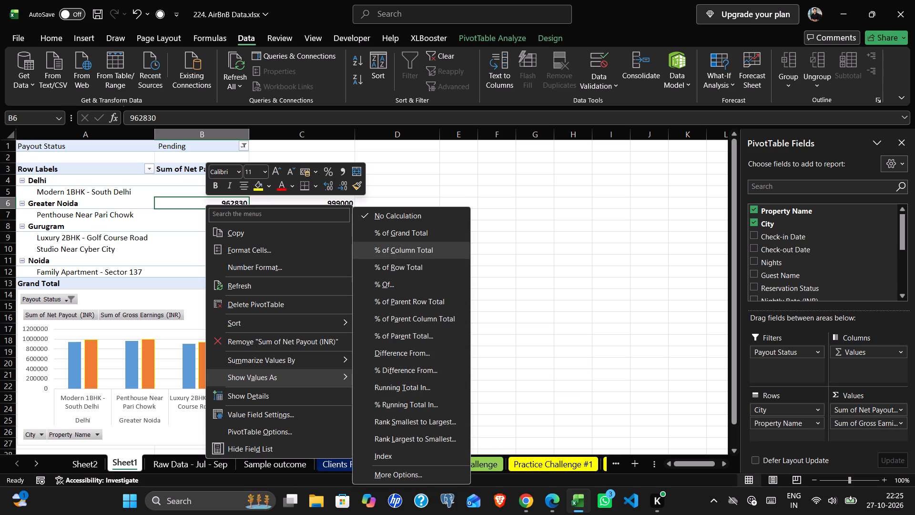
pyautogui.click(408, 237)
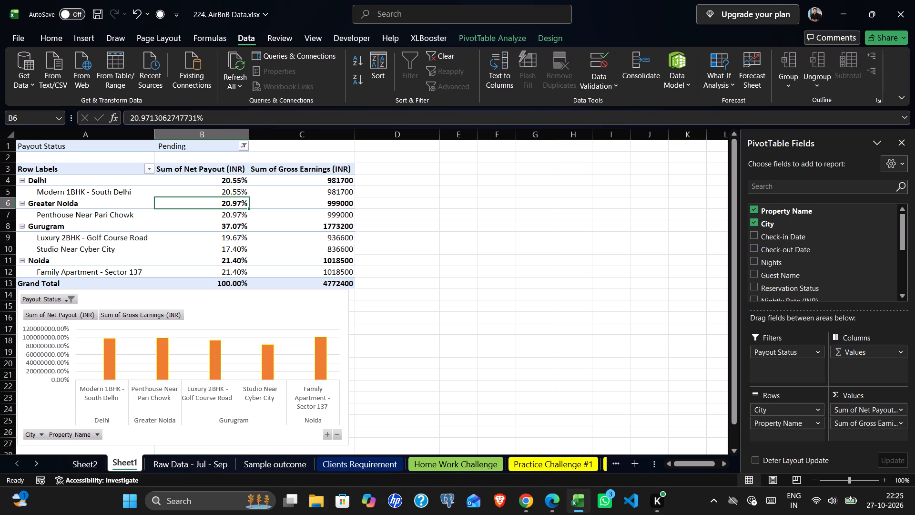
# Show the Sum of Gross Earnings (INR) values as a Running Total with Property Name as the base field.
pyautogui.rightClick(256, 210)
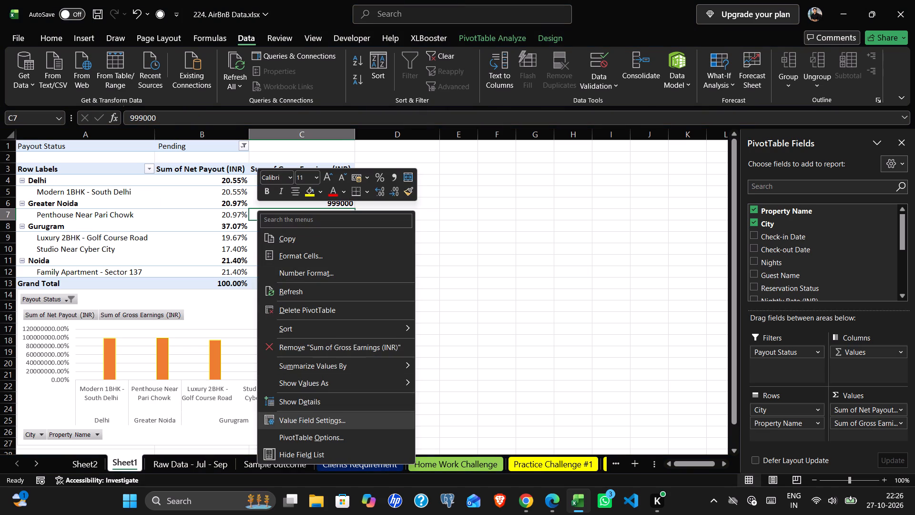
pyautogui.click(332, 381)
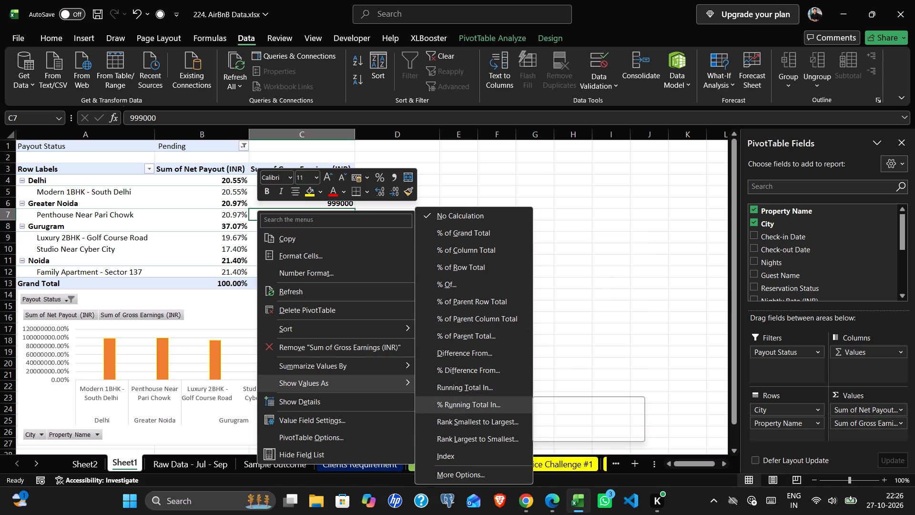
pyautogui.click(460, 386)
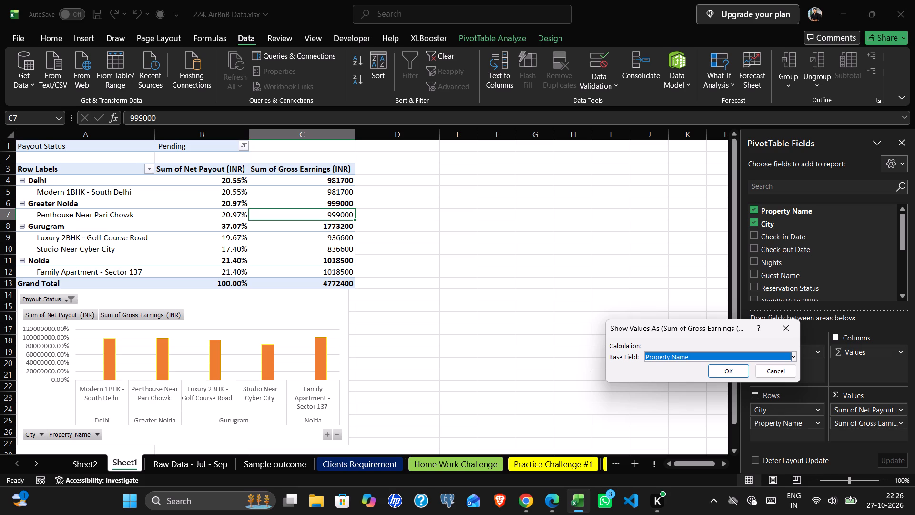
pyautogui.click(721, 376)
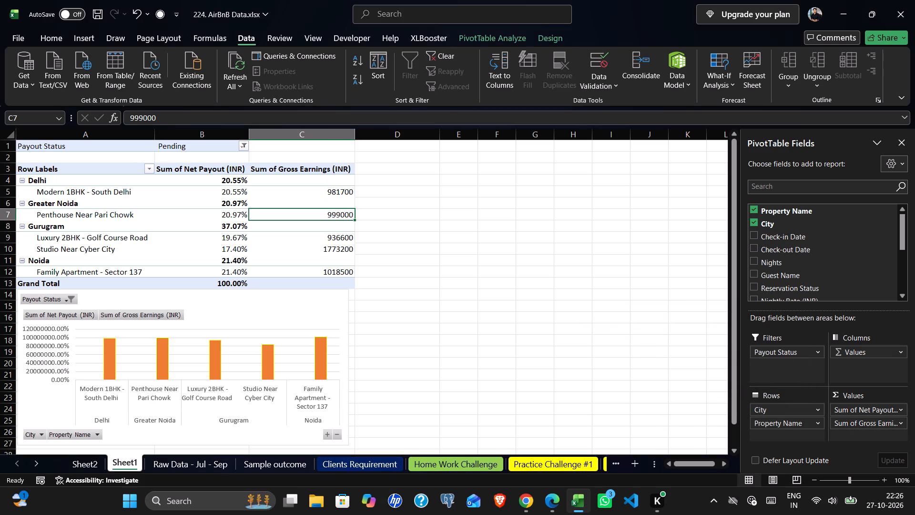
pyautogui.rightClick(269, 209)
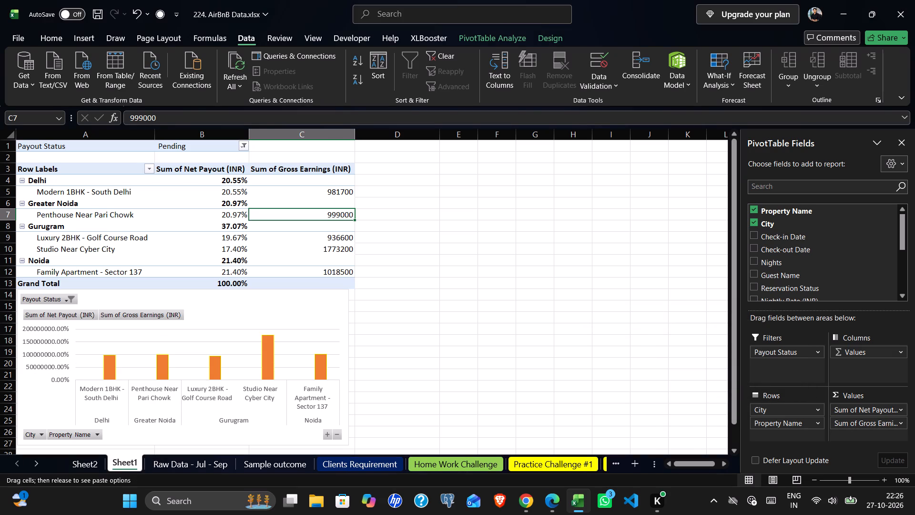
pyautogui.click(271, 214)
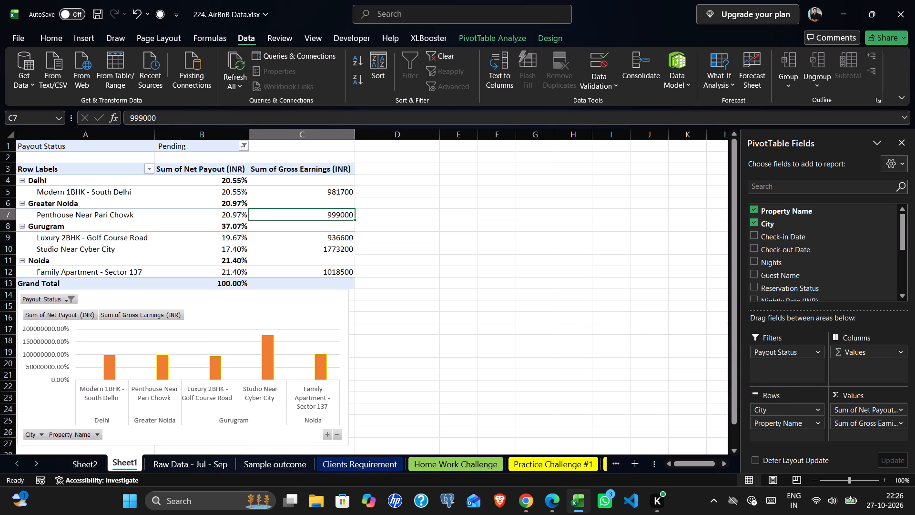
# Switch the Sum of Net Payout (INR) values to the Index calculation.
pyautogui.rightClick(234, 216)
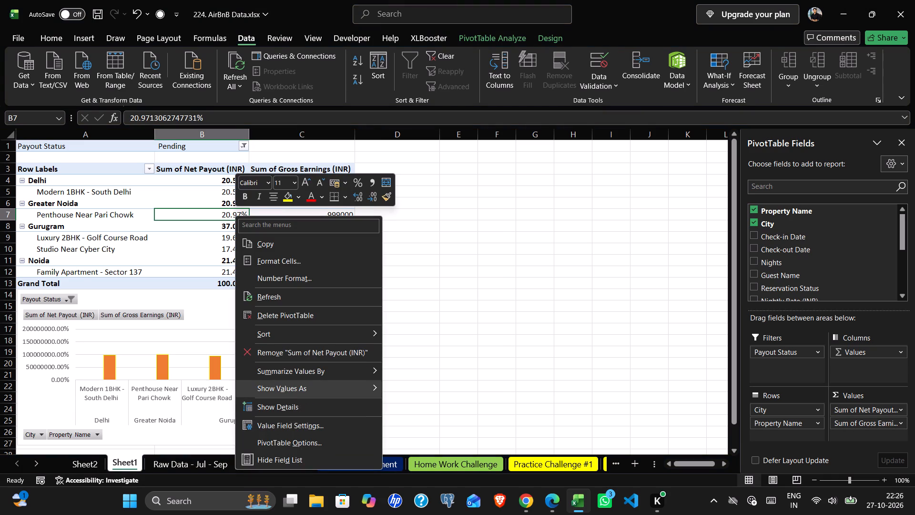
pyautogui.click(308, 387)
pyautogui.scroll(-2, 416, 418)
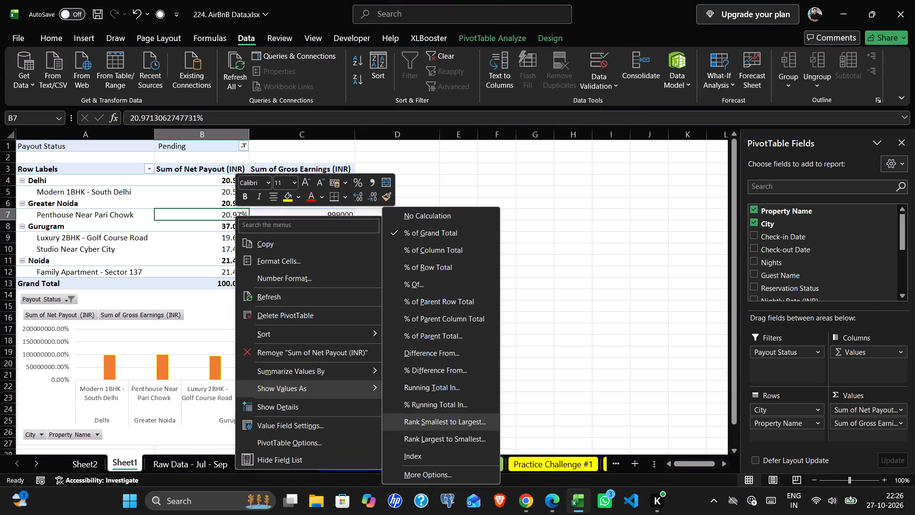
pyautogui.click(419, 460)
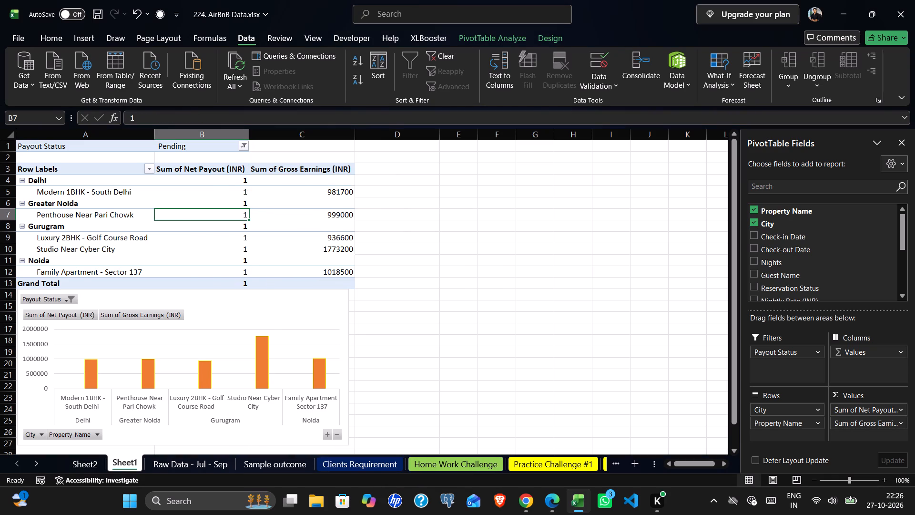
# Show the PivotTable's Sum of Gross Earnings (INR) values as % of Column Total.
pyautogui.rightClick(256, 236)
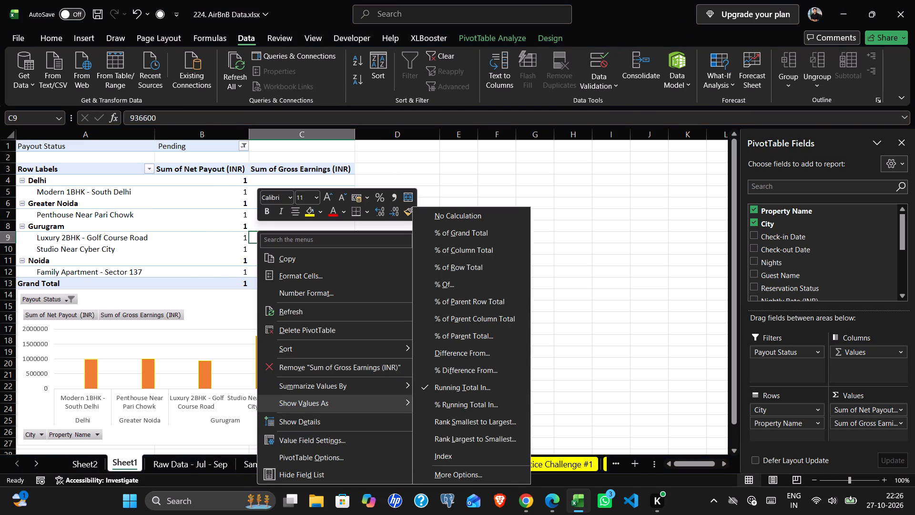
pyautogui.click(320, 404)
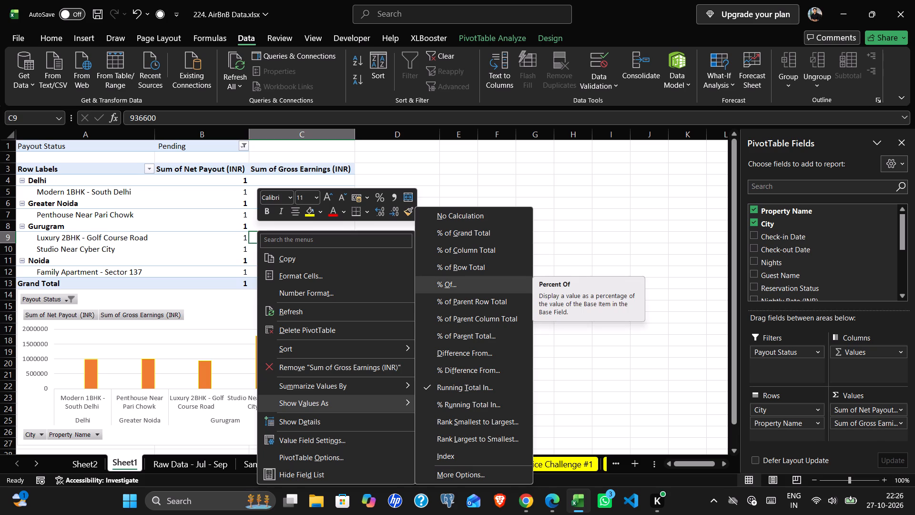
pyautogui.click(464, 254)
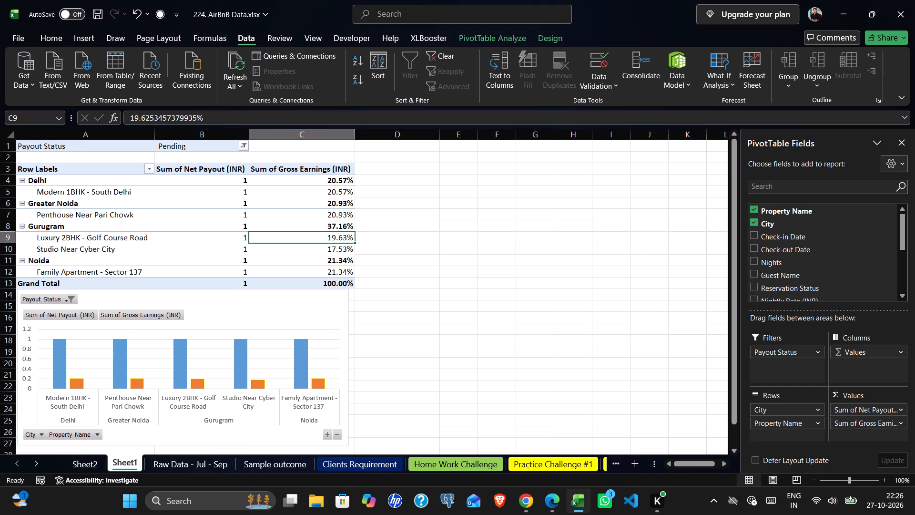
# Switch the Sum of Net Payout (INR) values from Index to % of Grand Total.
pyautogui.click(240, 201)
pyautogui.click(215, 169)
pyautogui.rightClick(215, 169)
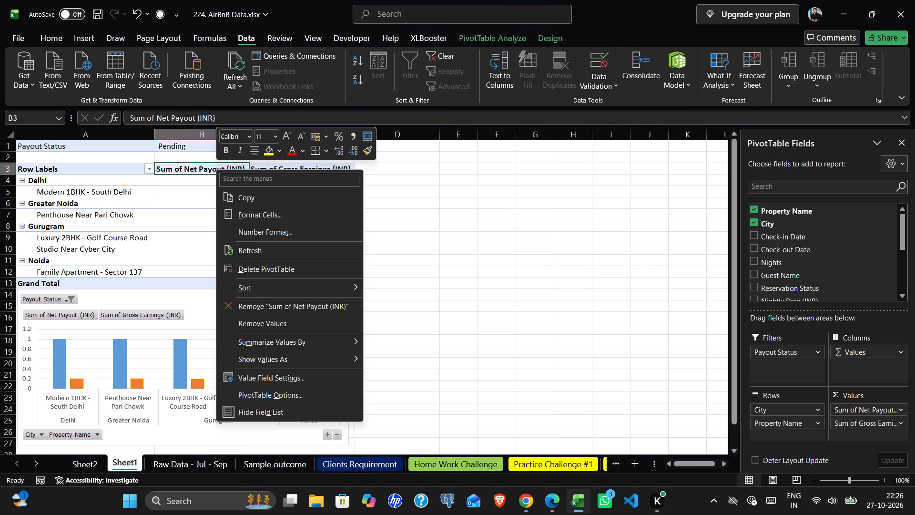
pyautogui.click(257, 361)
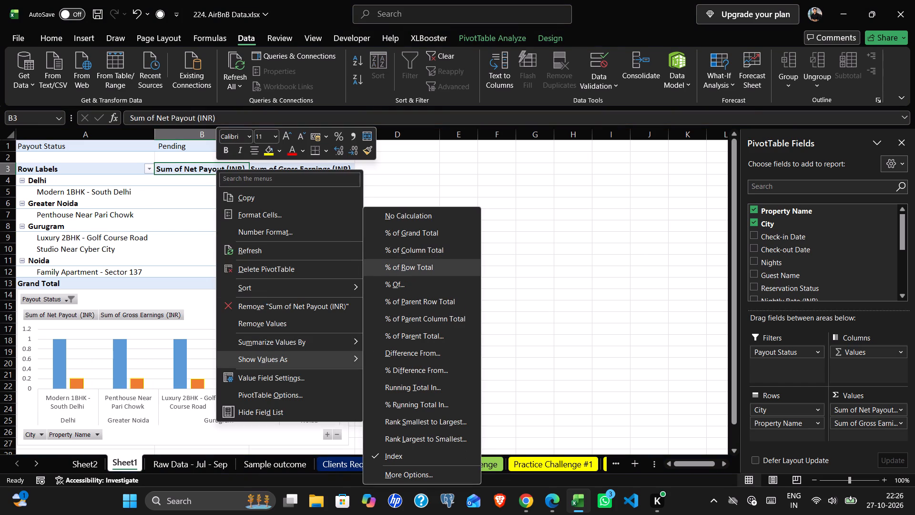
pyautogui.click(417, 230)
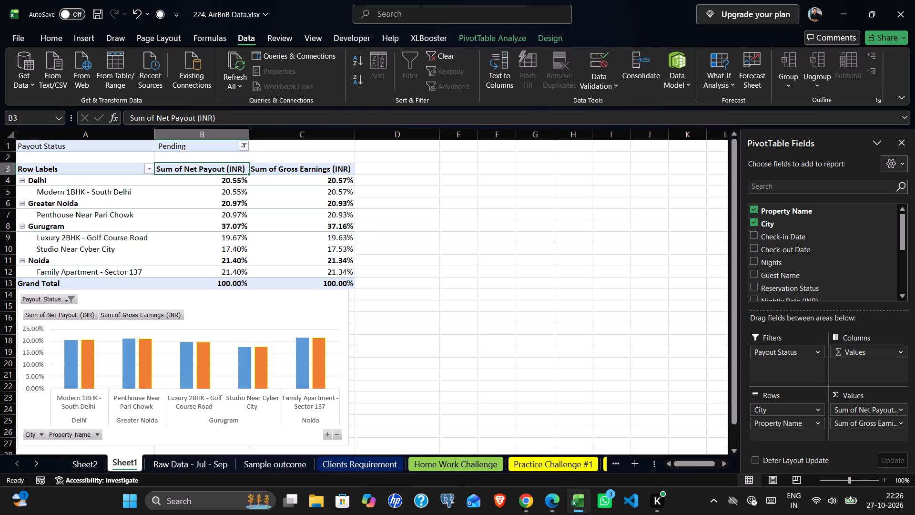
# Save the AirBnB Data workbook.
pyautogui.scroll(-2, 426, 373)
pyautogui.scroll(9, 286, 370)
pyautogui.scroll(-3, 476, 397)
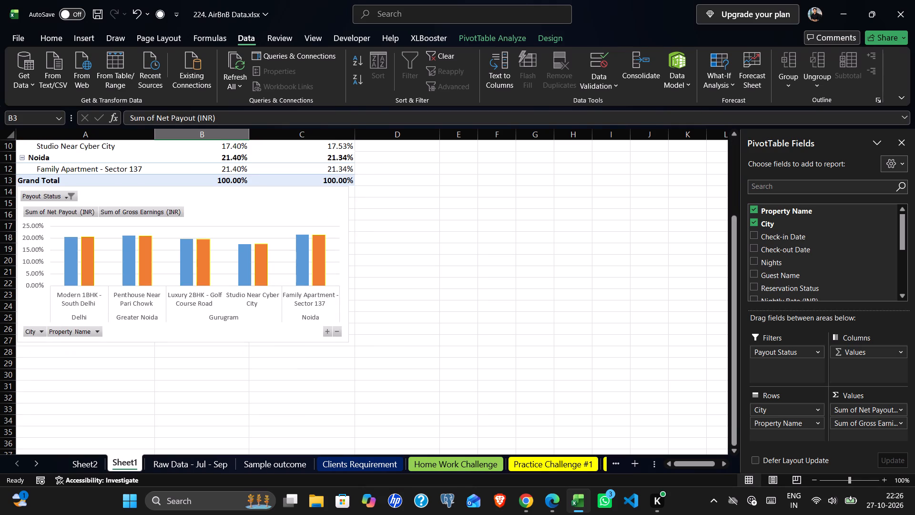
pyautogui.hotkey('ctrl', 's')
# Close the saved workbook.
pyautogui.scroll(-7, 532, 335)
pyautogui.scroll(19, 549, 349)
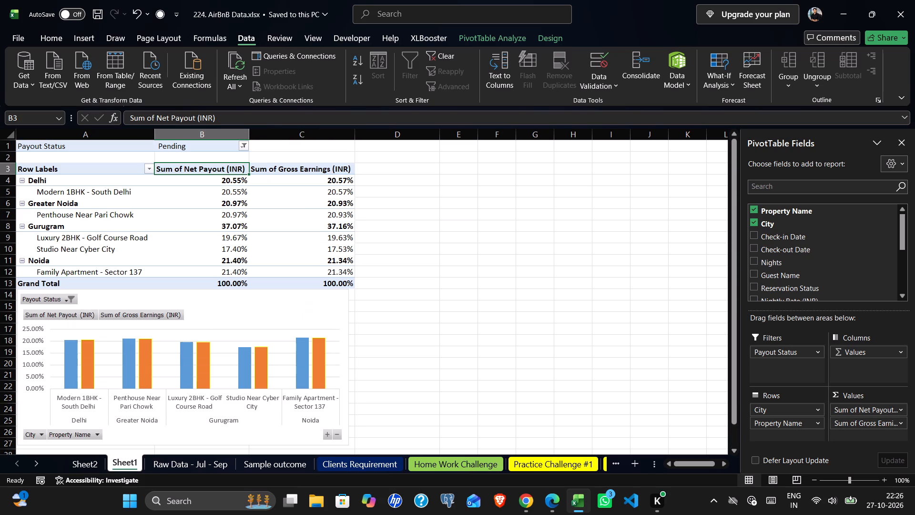
pyautogui.scroll(4, 549, 349)
pyautogui.click(902, 18)
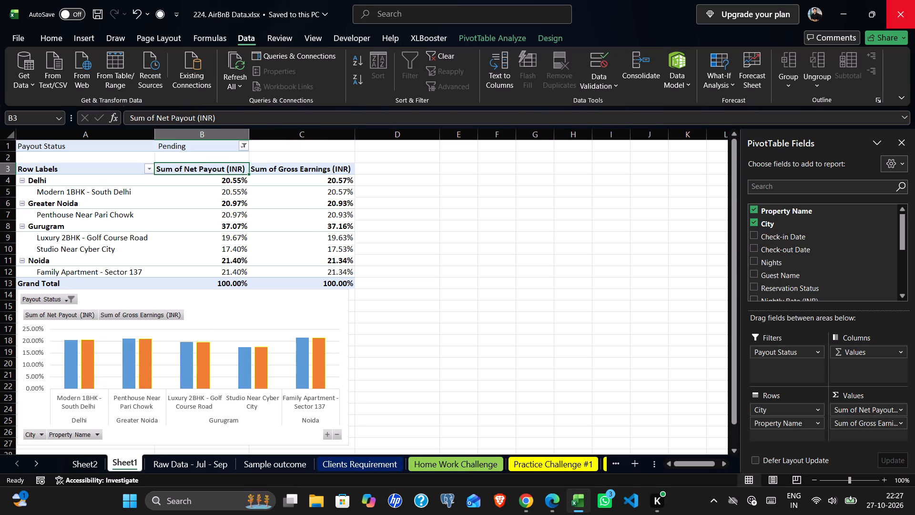